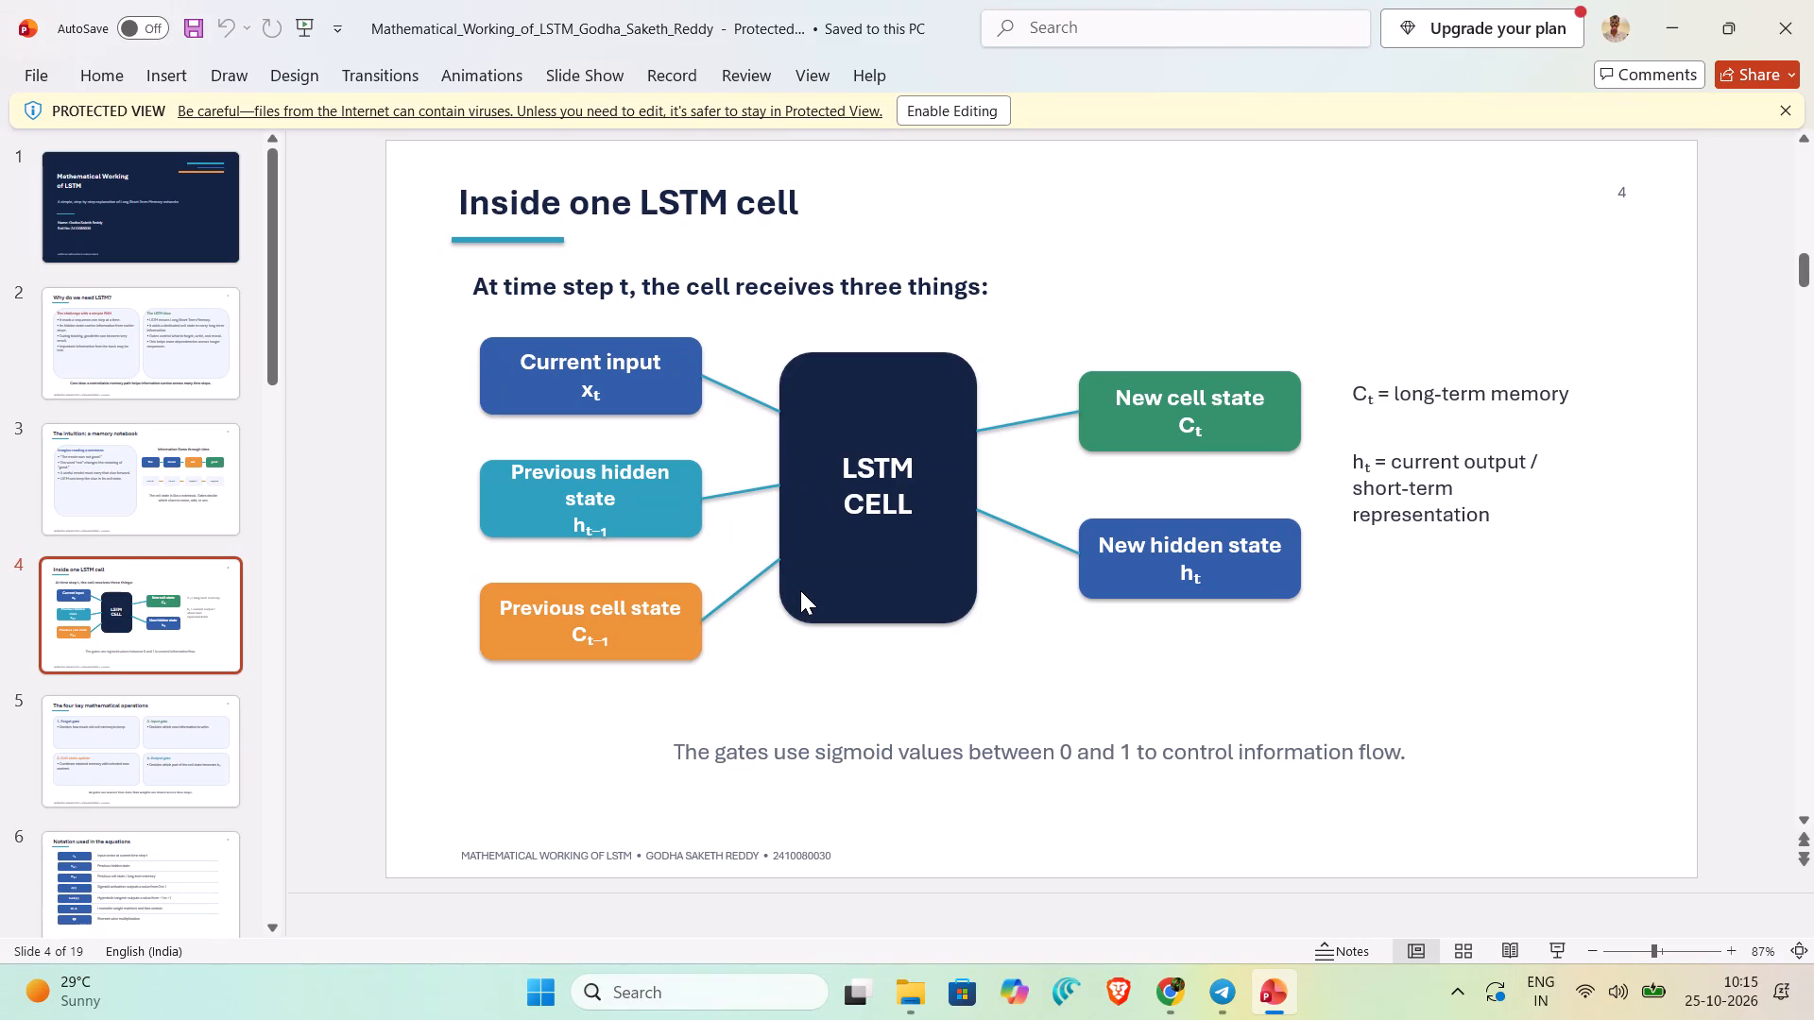
Read the slides on the four key mathematical operations, the equation notation and the forget gate.
{"action": "key", "text": "Down"}
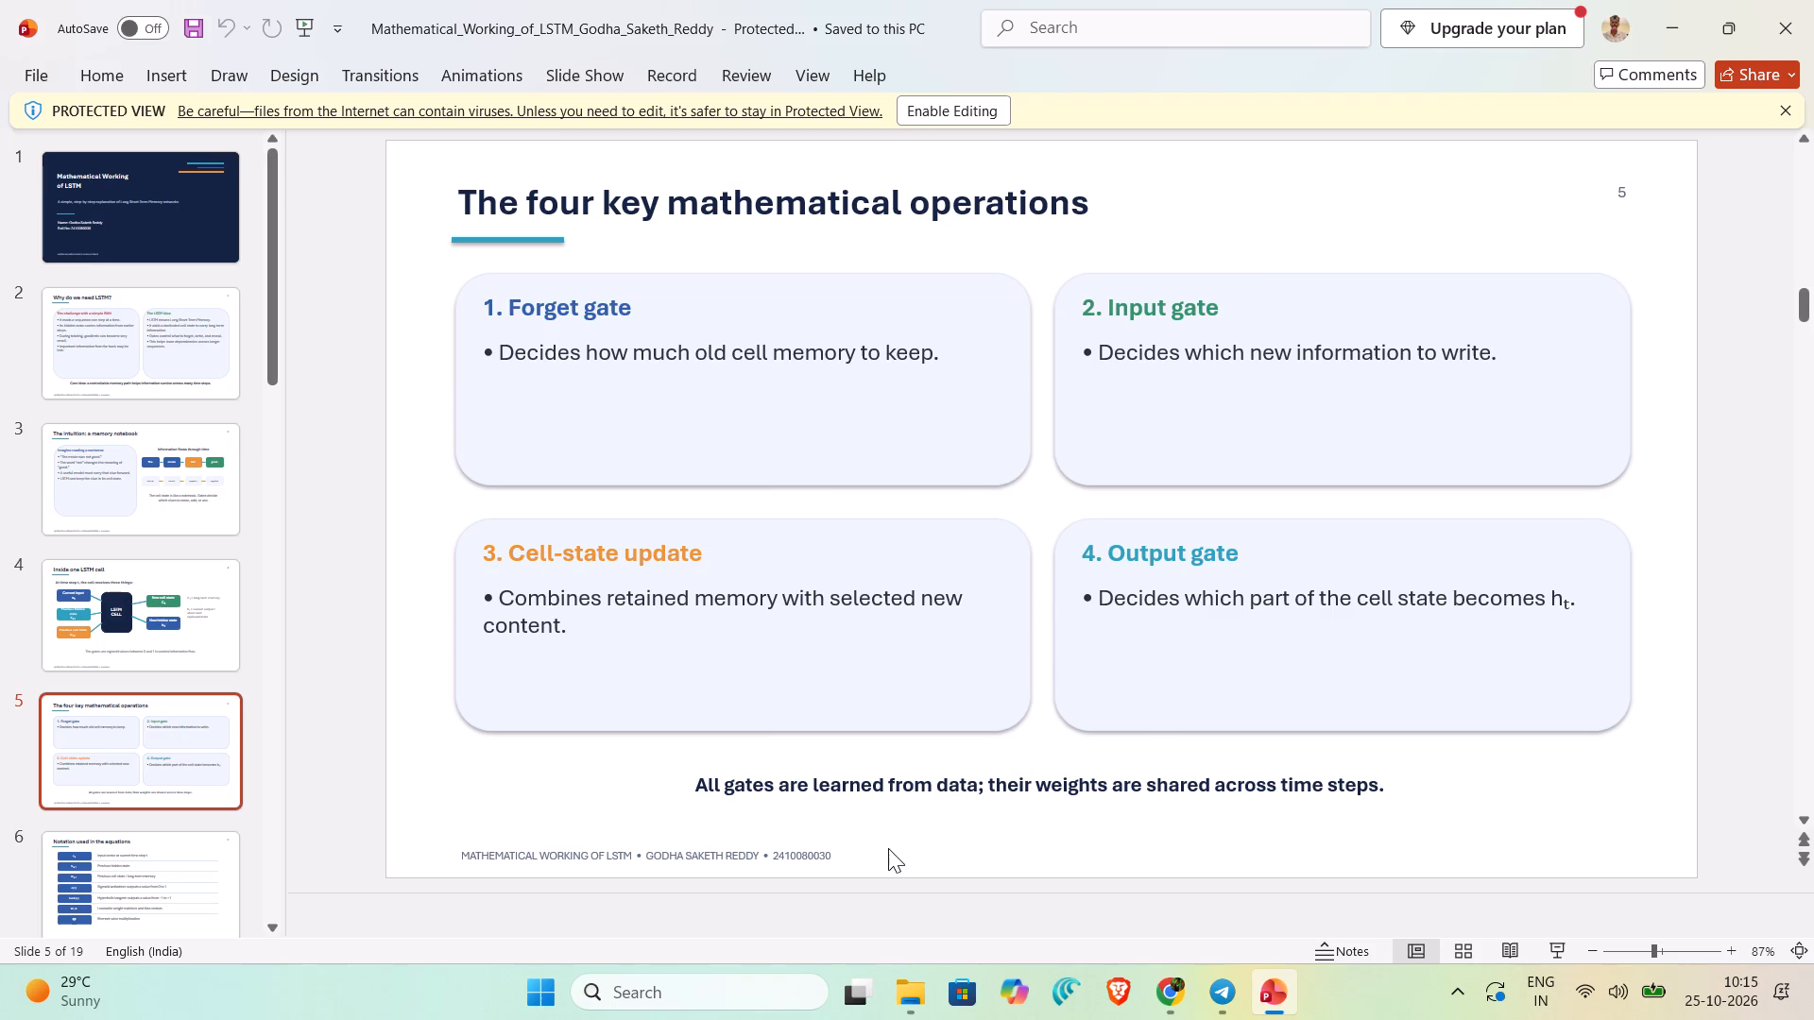
{"action": "key", "text": "Down"}
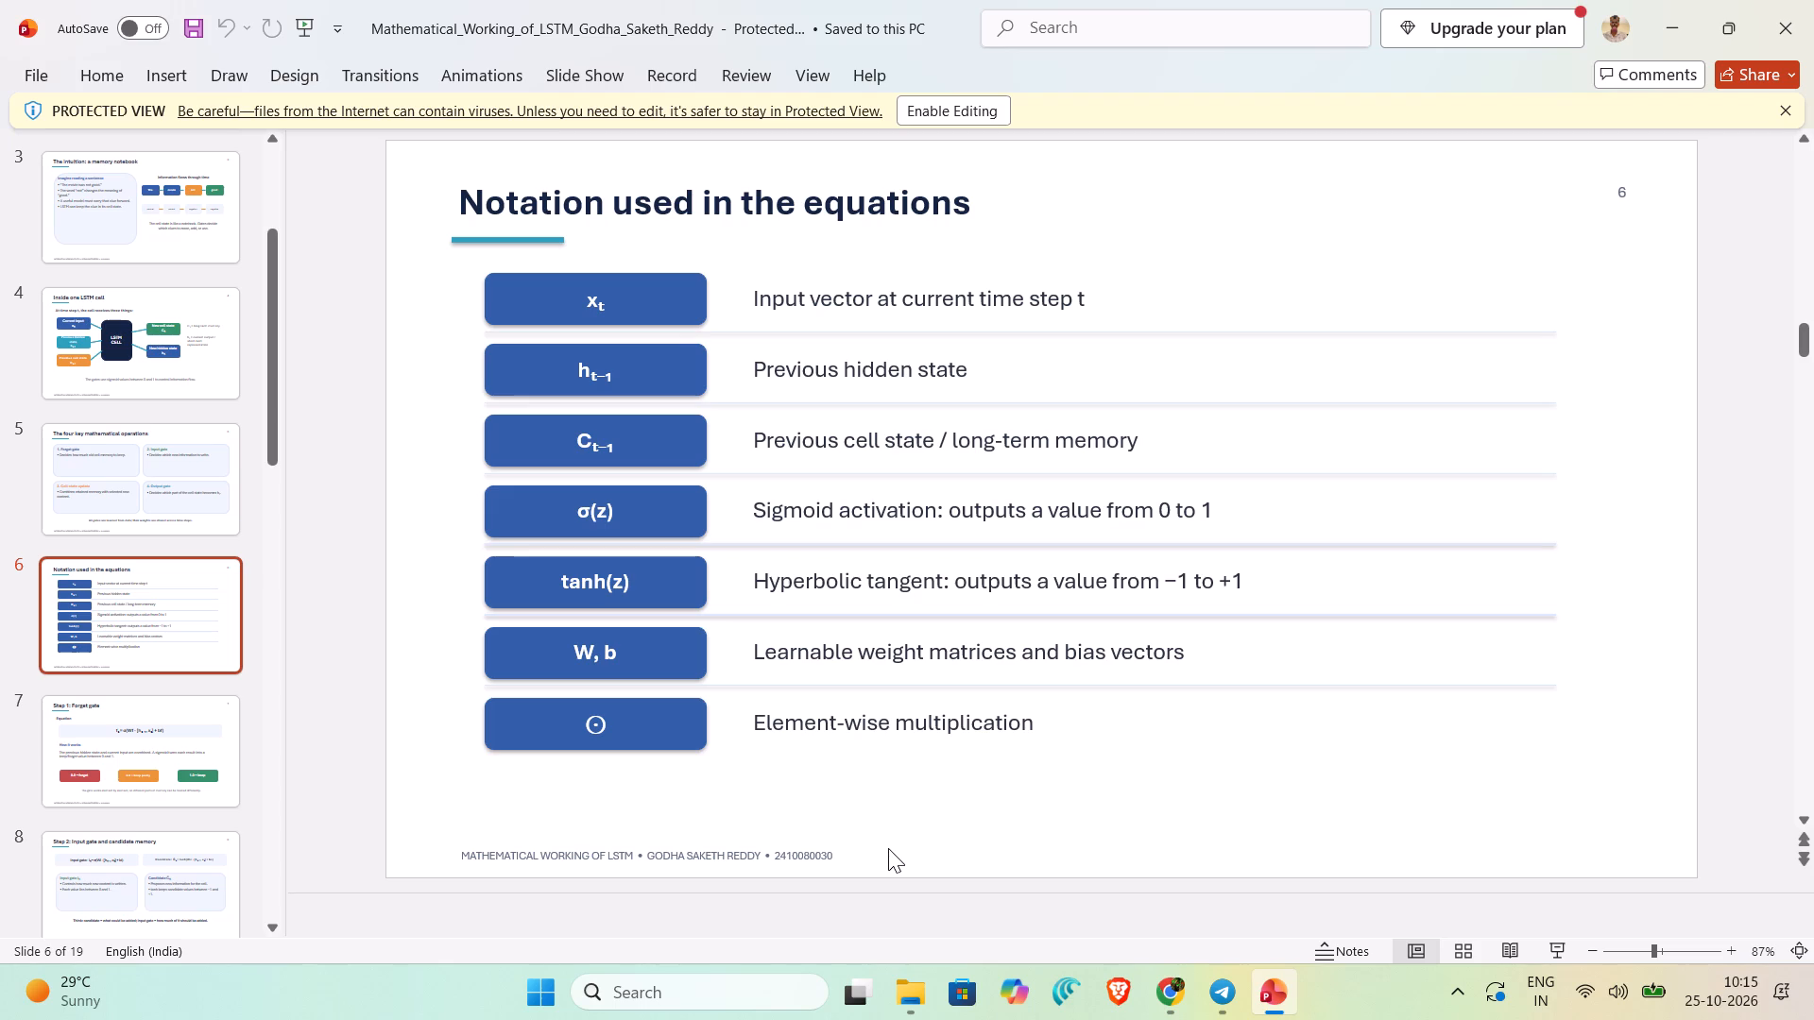
{"action": "key", "text": "Down"}
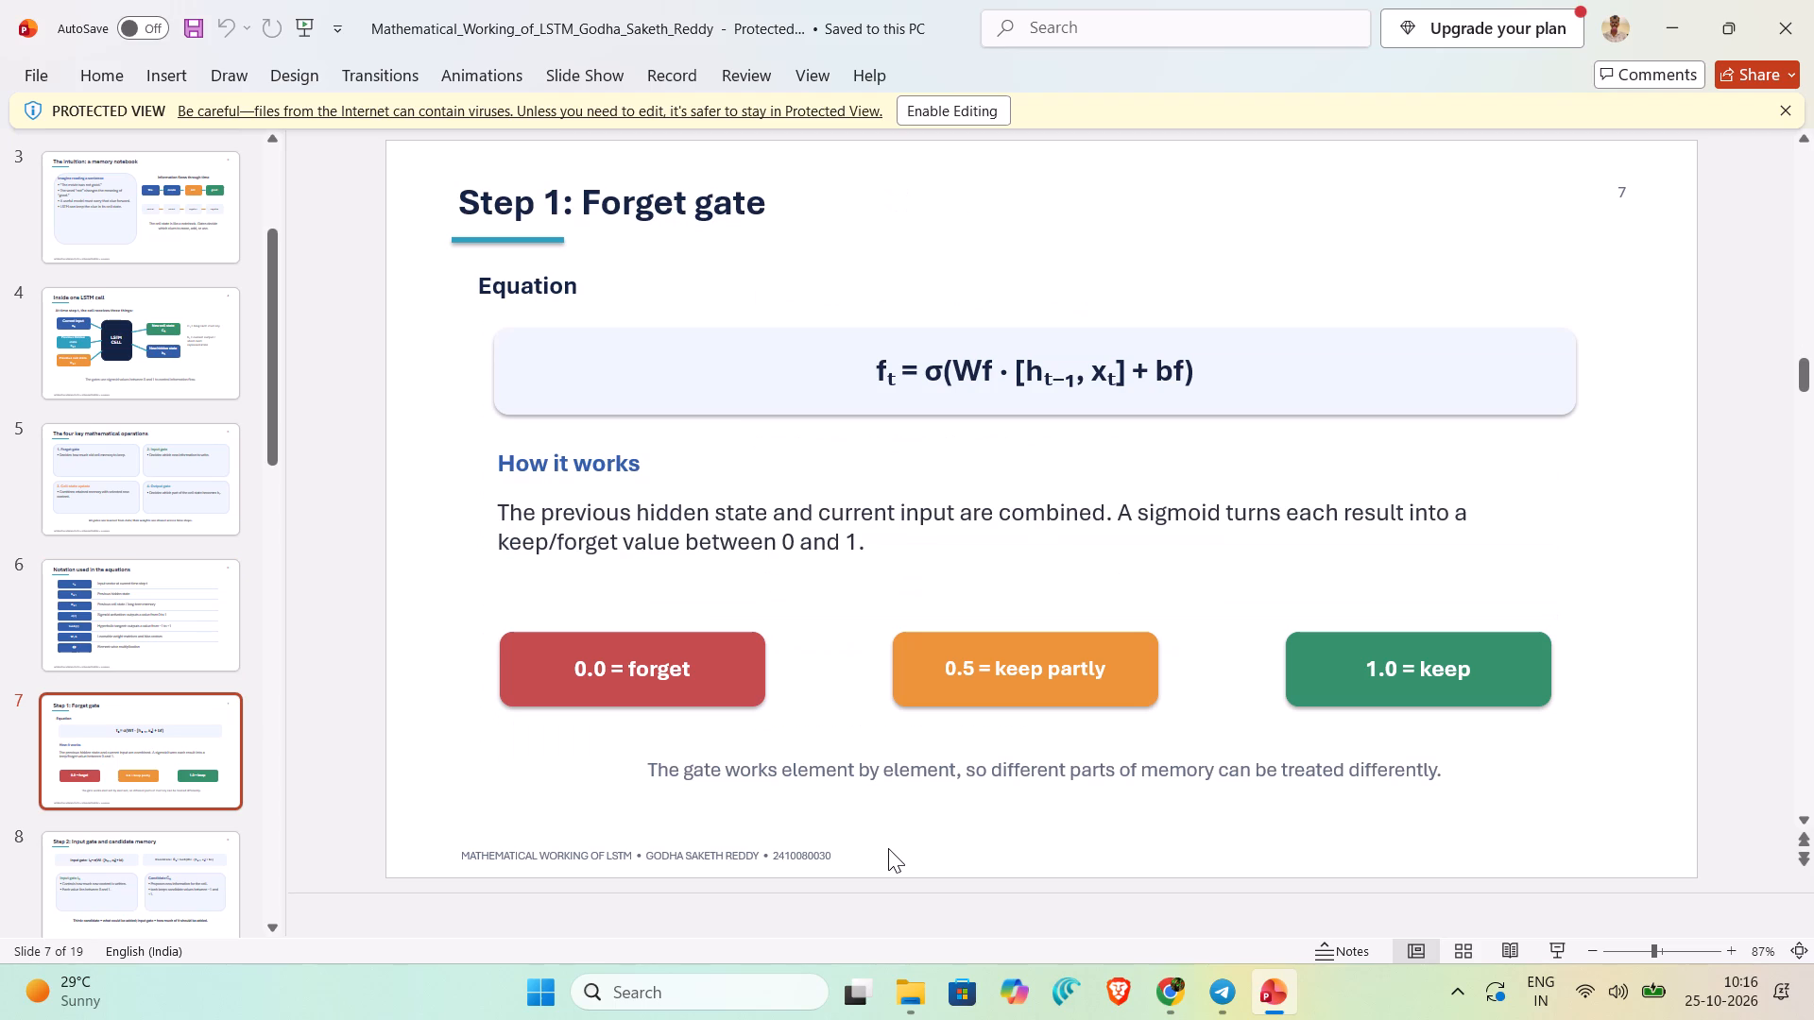
Return to the "Notation used in the equations" slide and capture a screen snip of the σ(z) symbol.
{"action": "key", "text": "Up"}
{"action": "key", "text": "Print"}
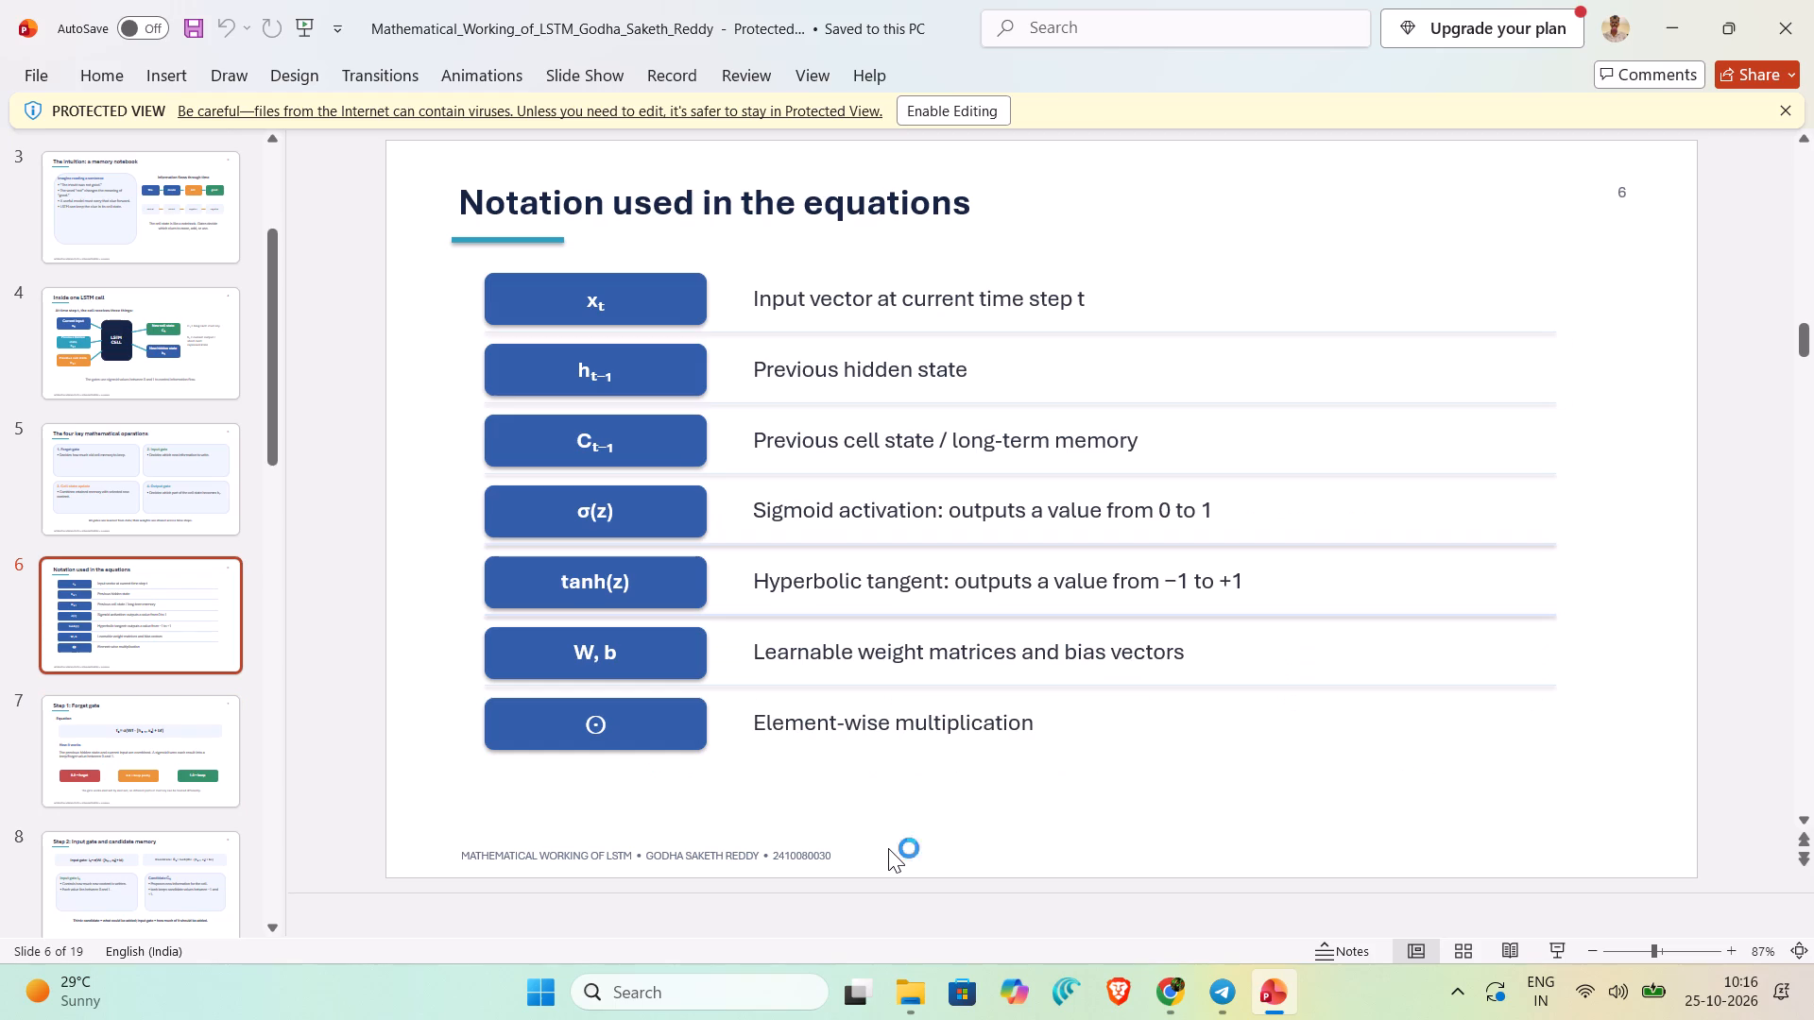
{"action": "left_click_drag", "start_coordinate": [550, 498], "coordinate": [652, 513]}
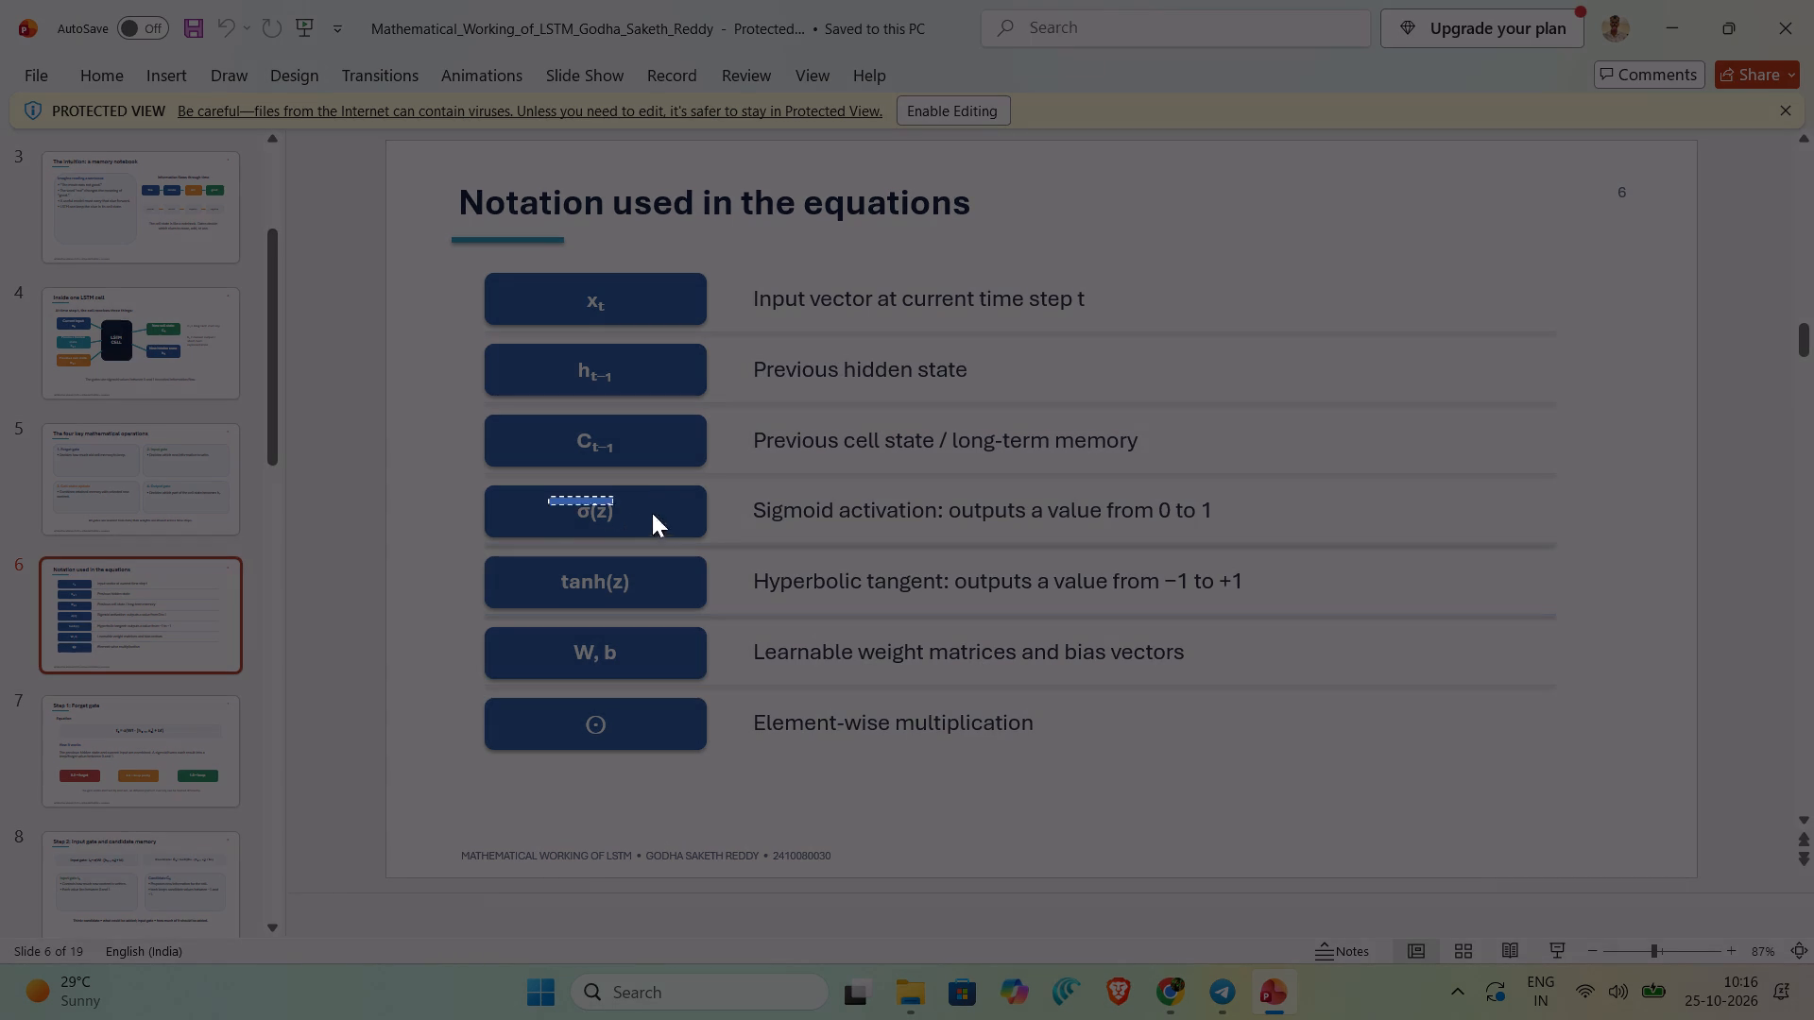
{"action": "left_click_drag", "start_coordinate": [652, 513], "coordinate": [654, 543]}
{"action": "double_click", "coordinate": [653, 541]}
{"action": "left_click", "coordinate": [648, 535]}
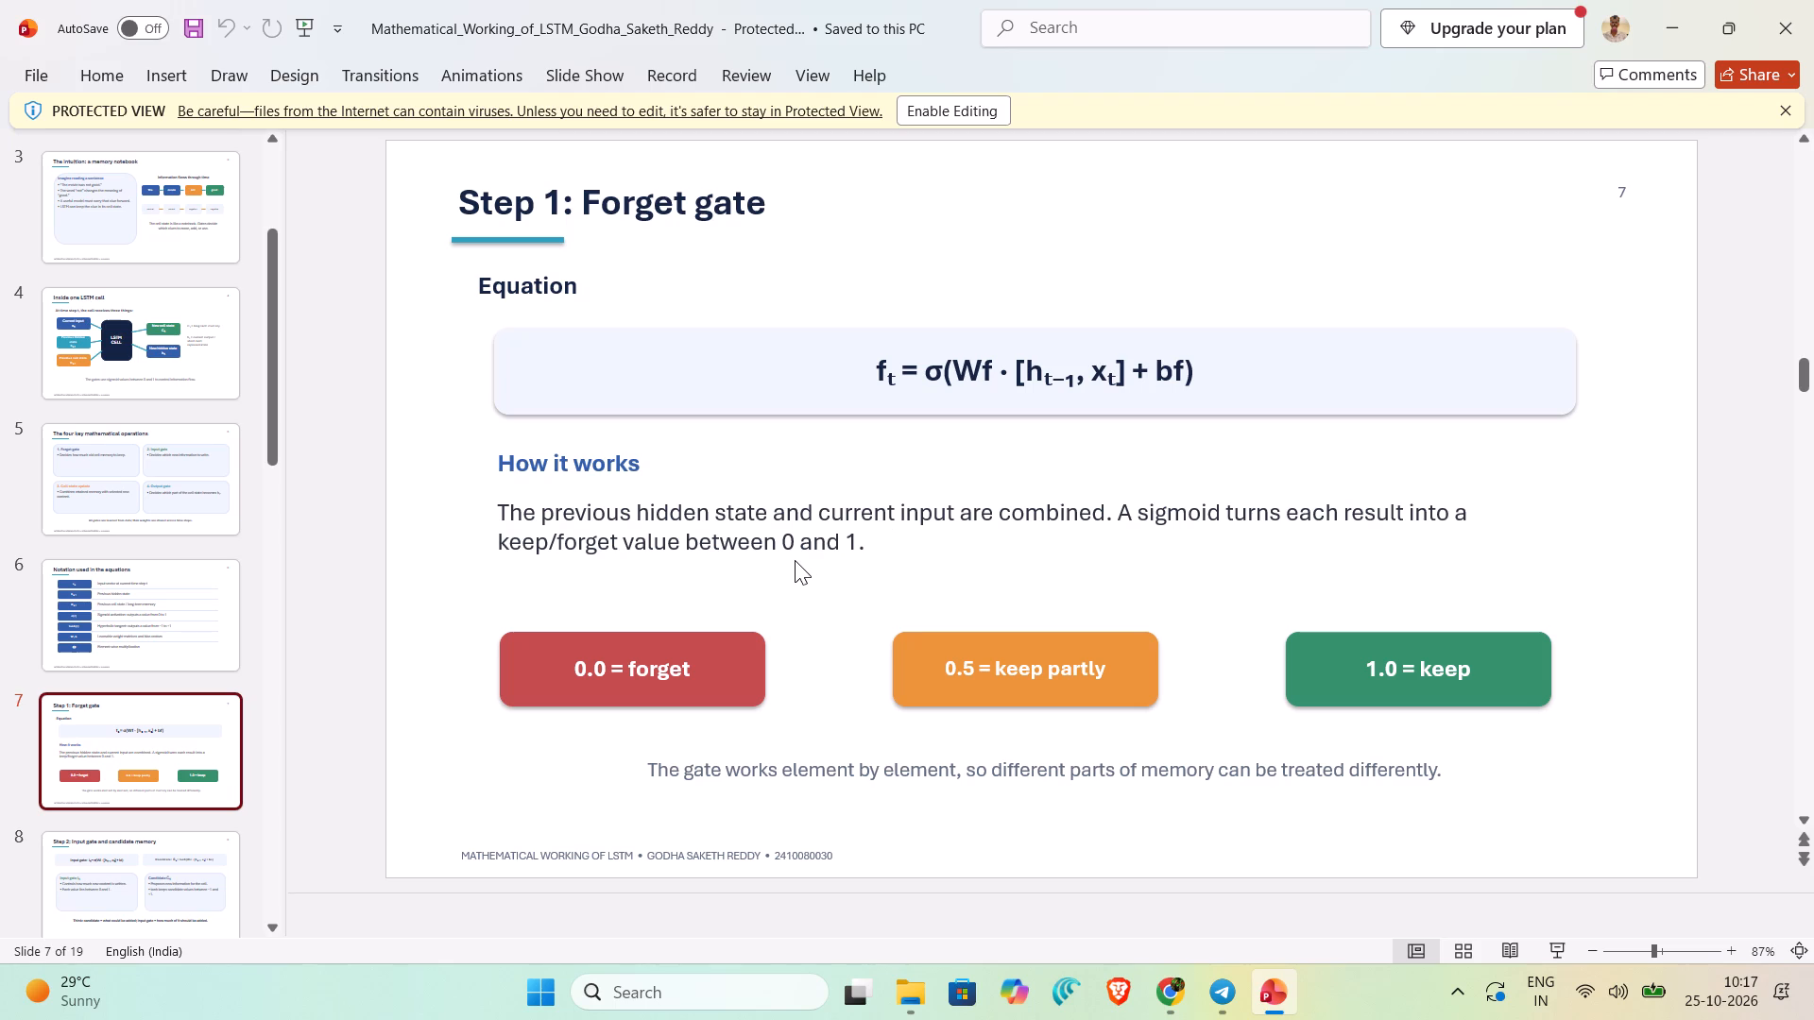
{"action": "key", "text": "Down"}
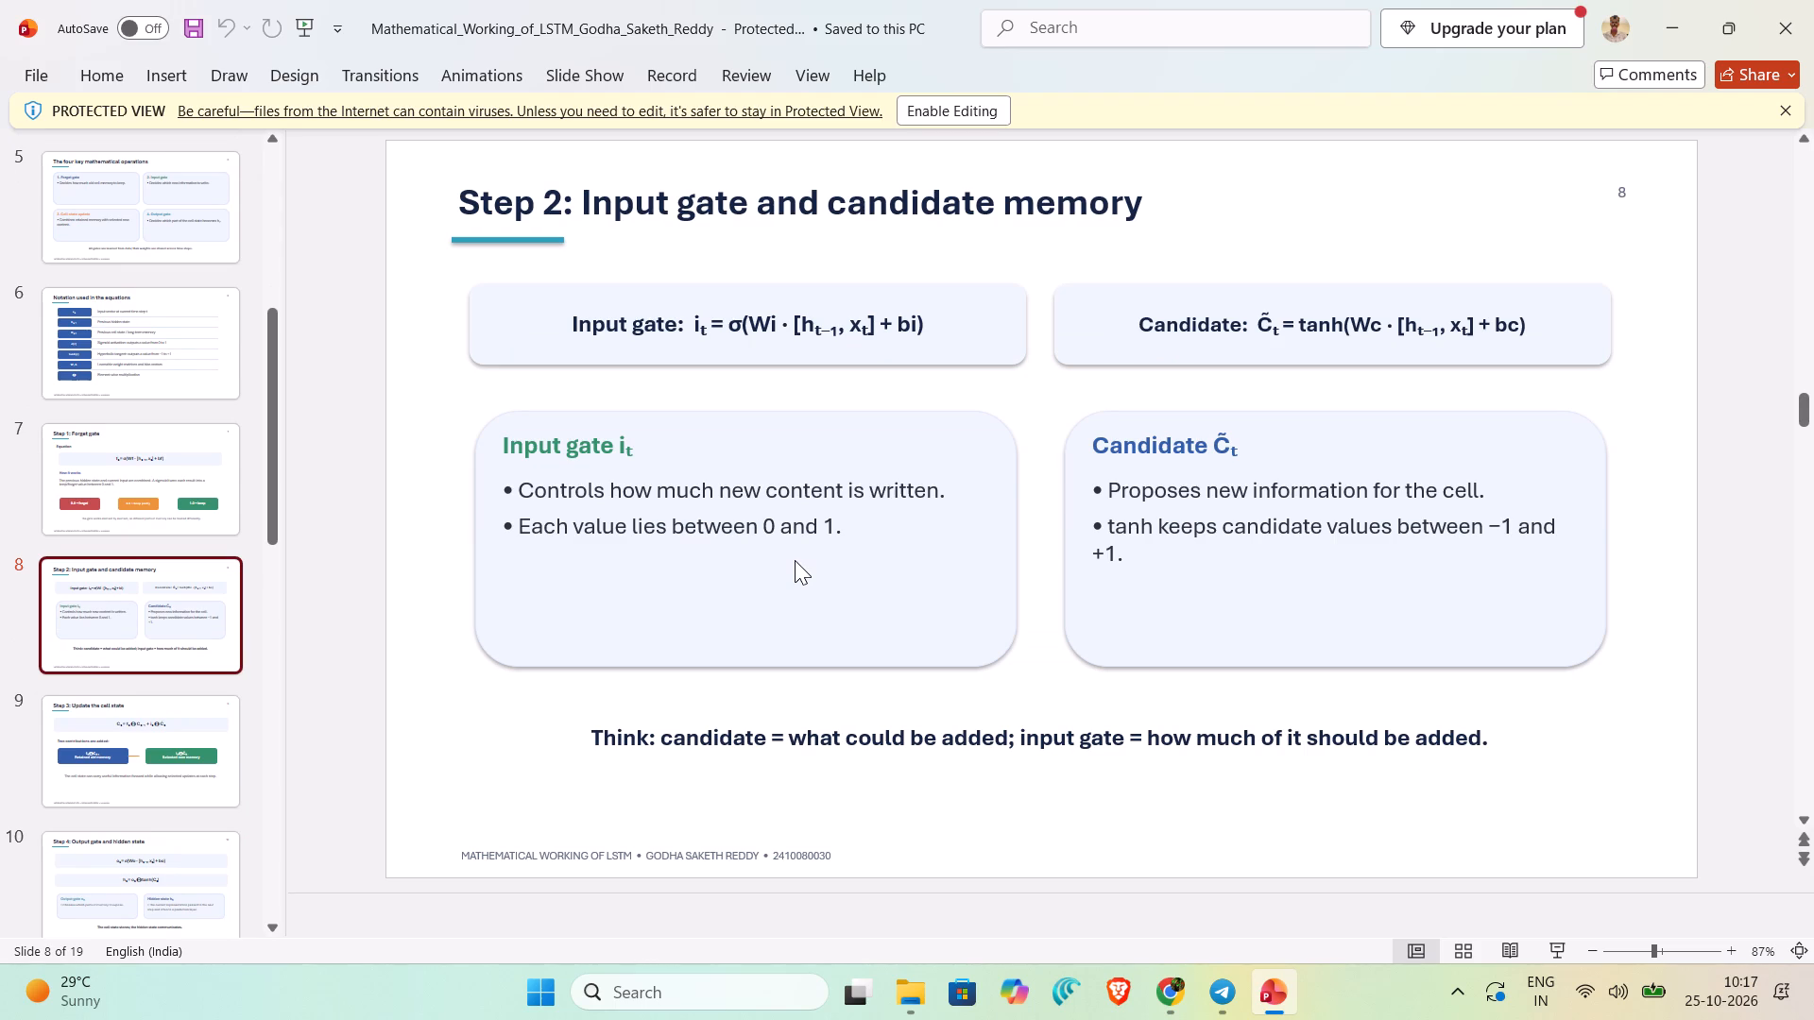
{"action": "key", "text": "Down"}
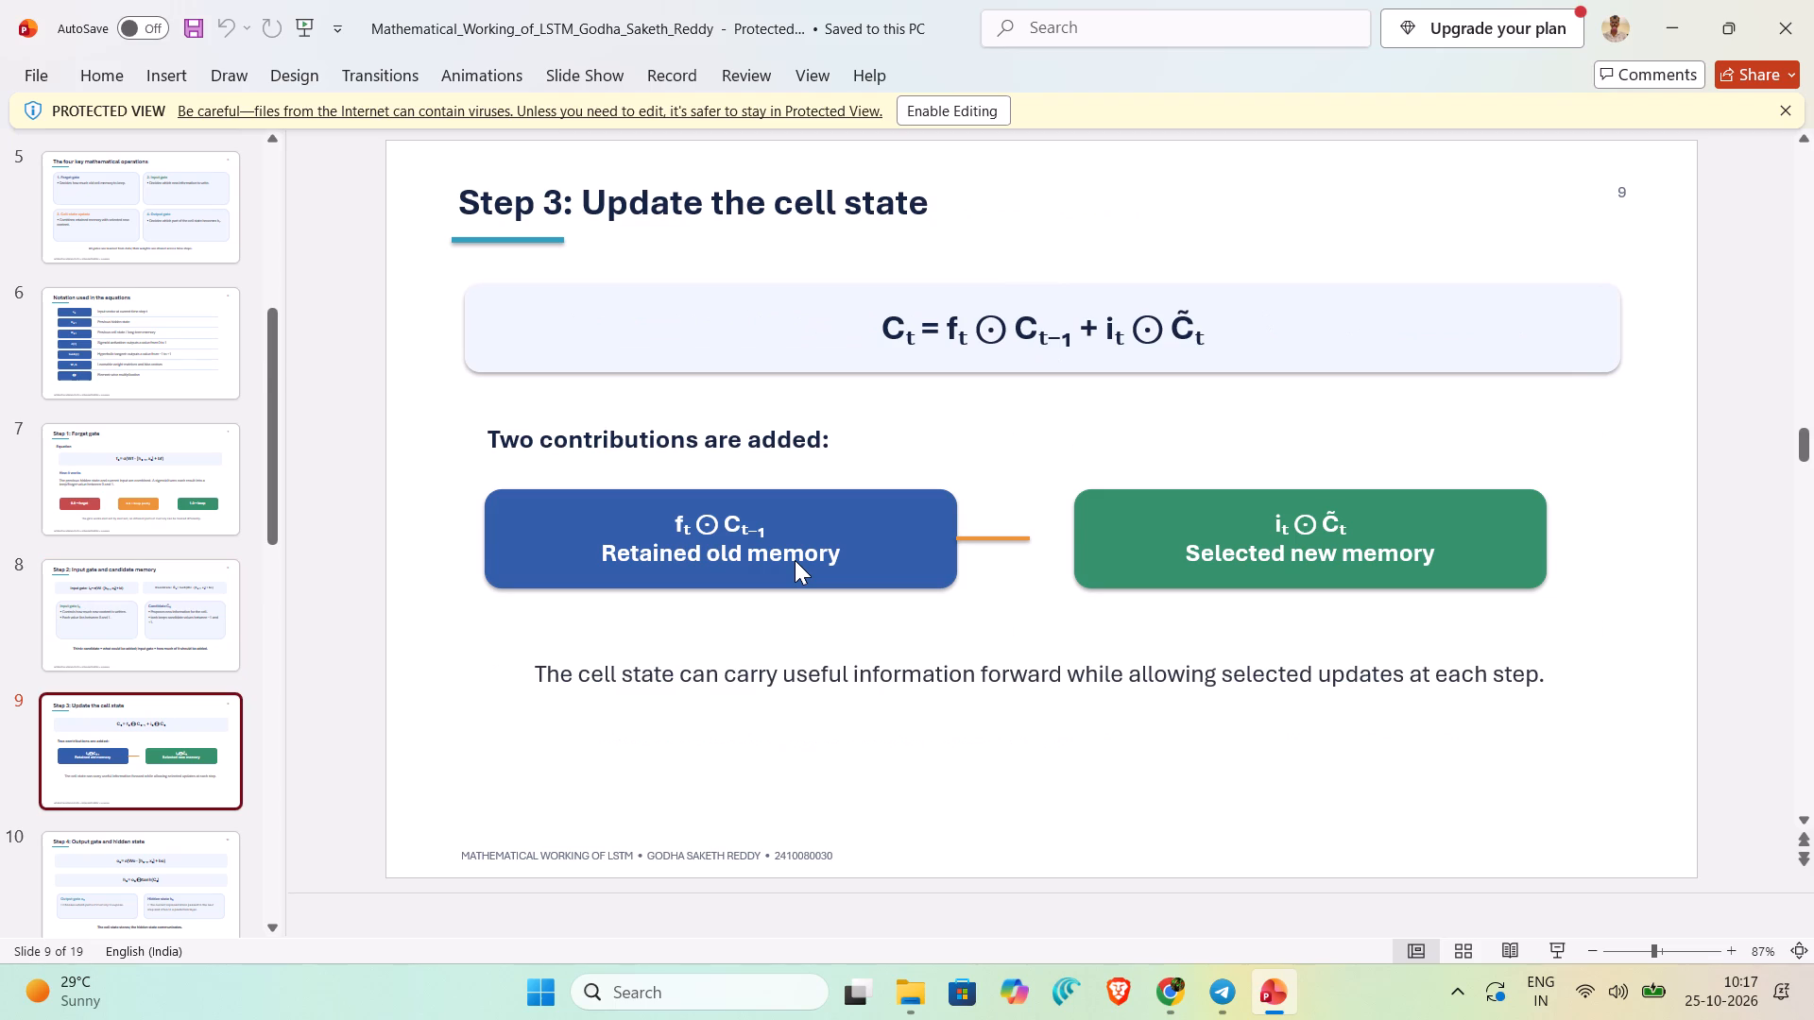
{"action": "key", "text": "Down"}
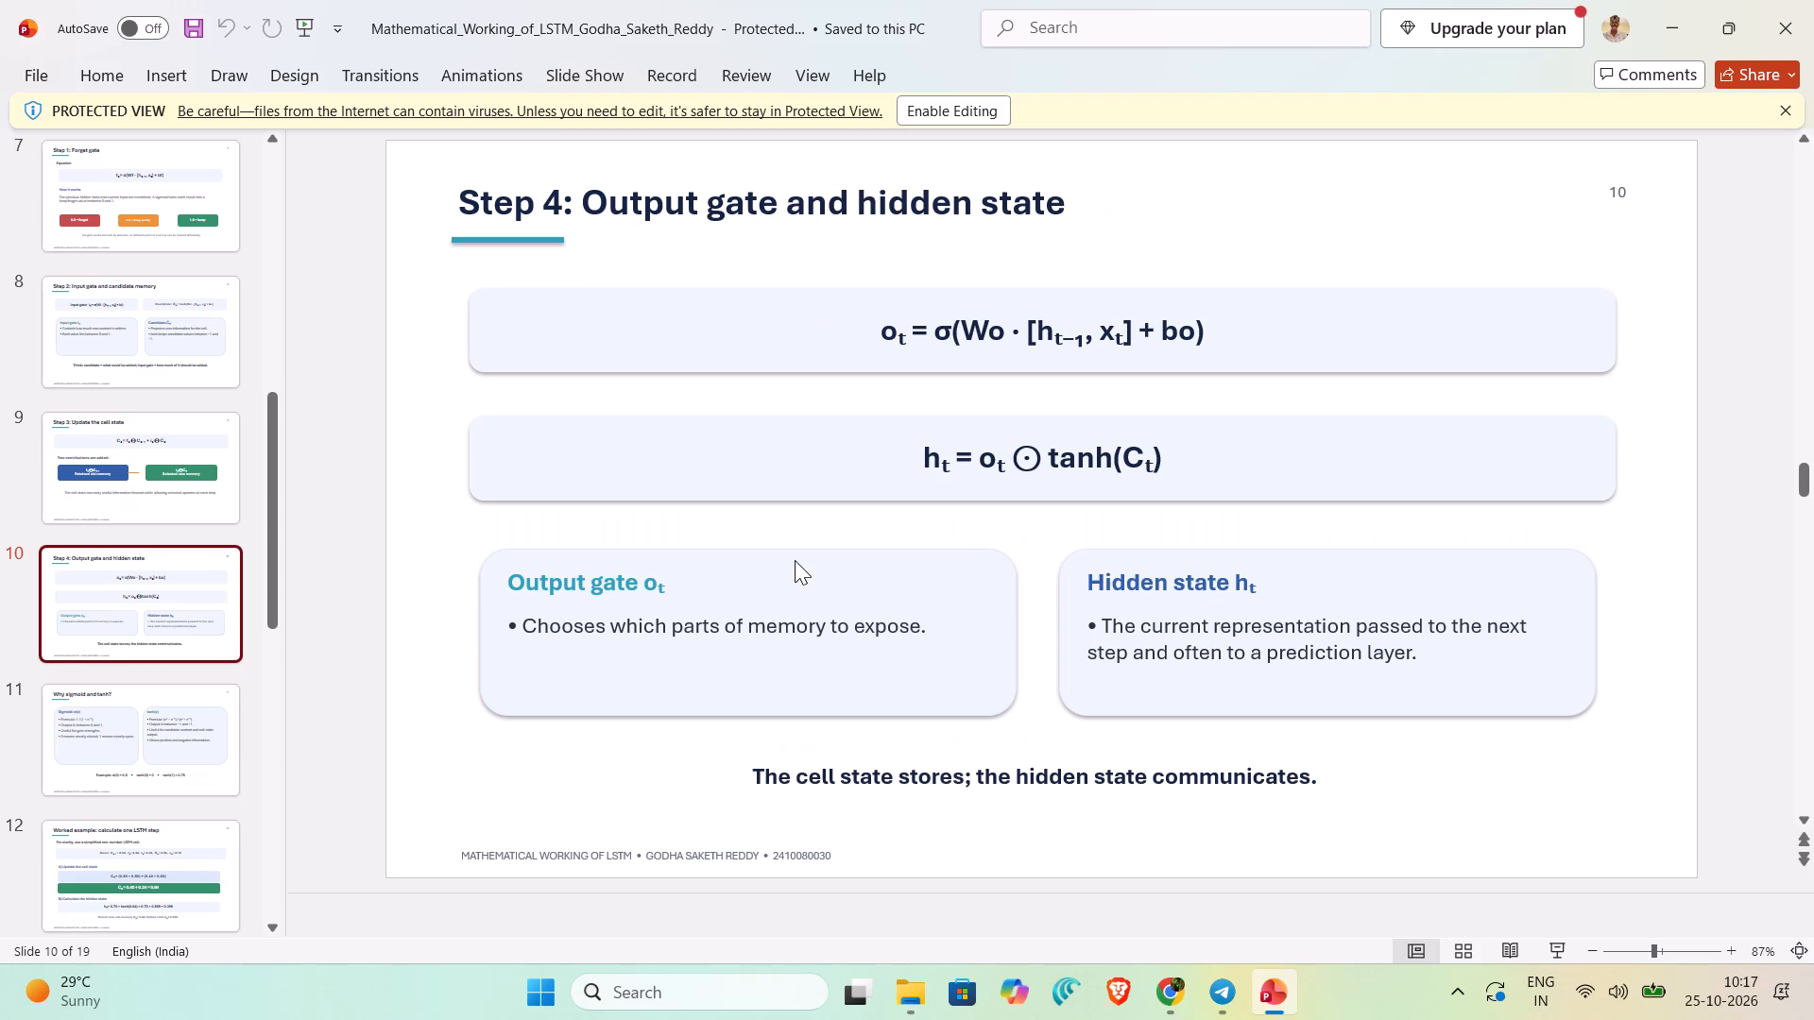
{"action": "key", "text": "Down"}
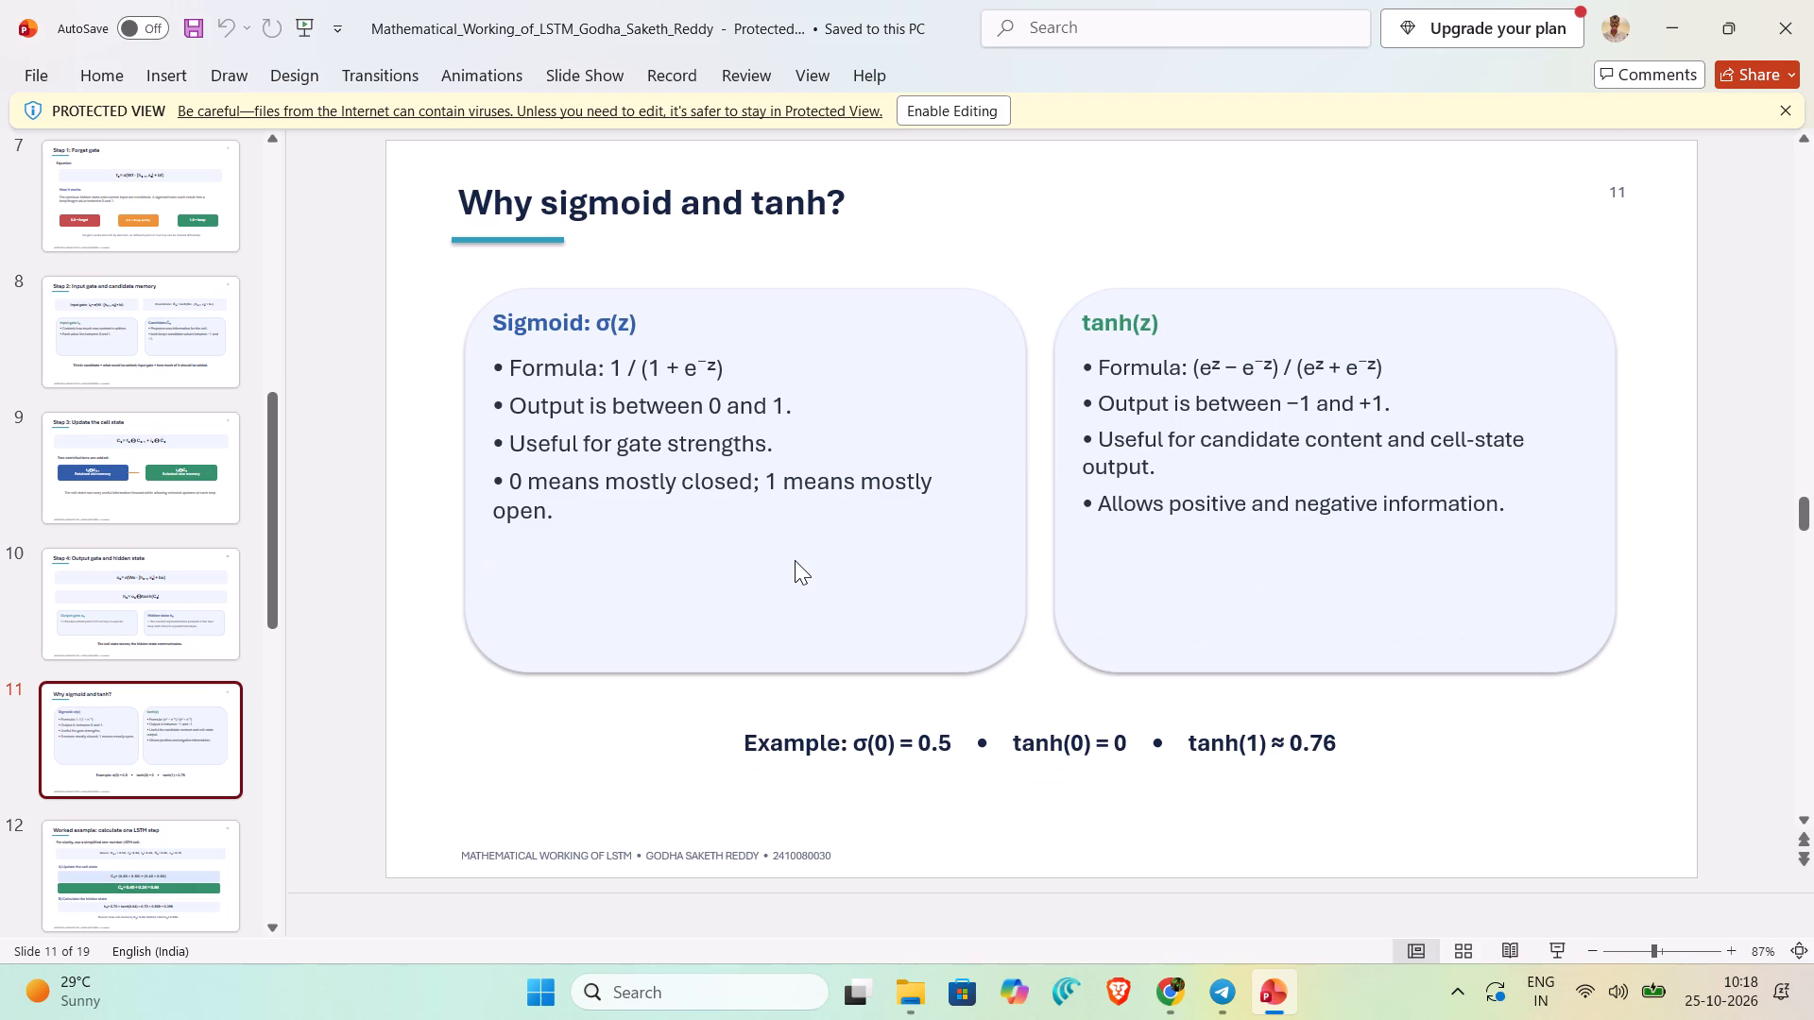
{"action": "key", "text": "Down"}
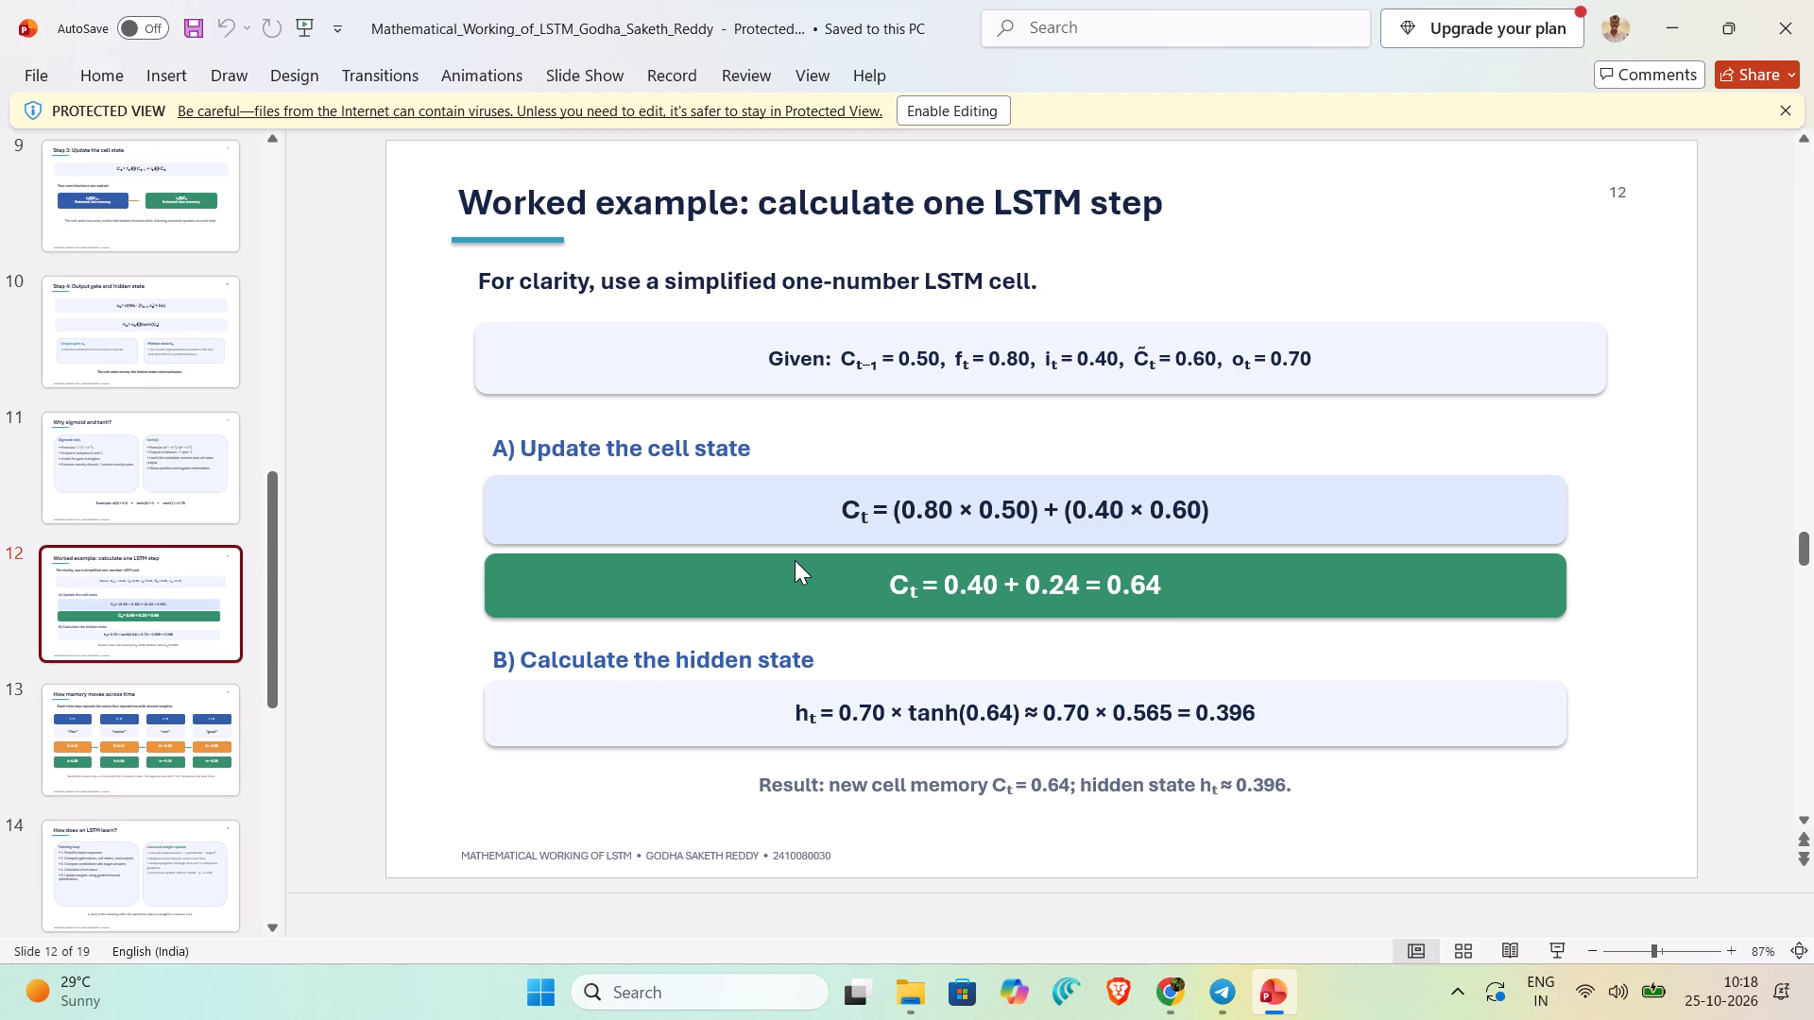
{"action": "key", "text": "Down"}
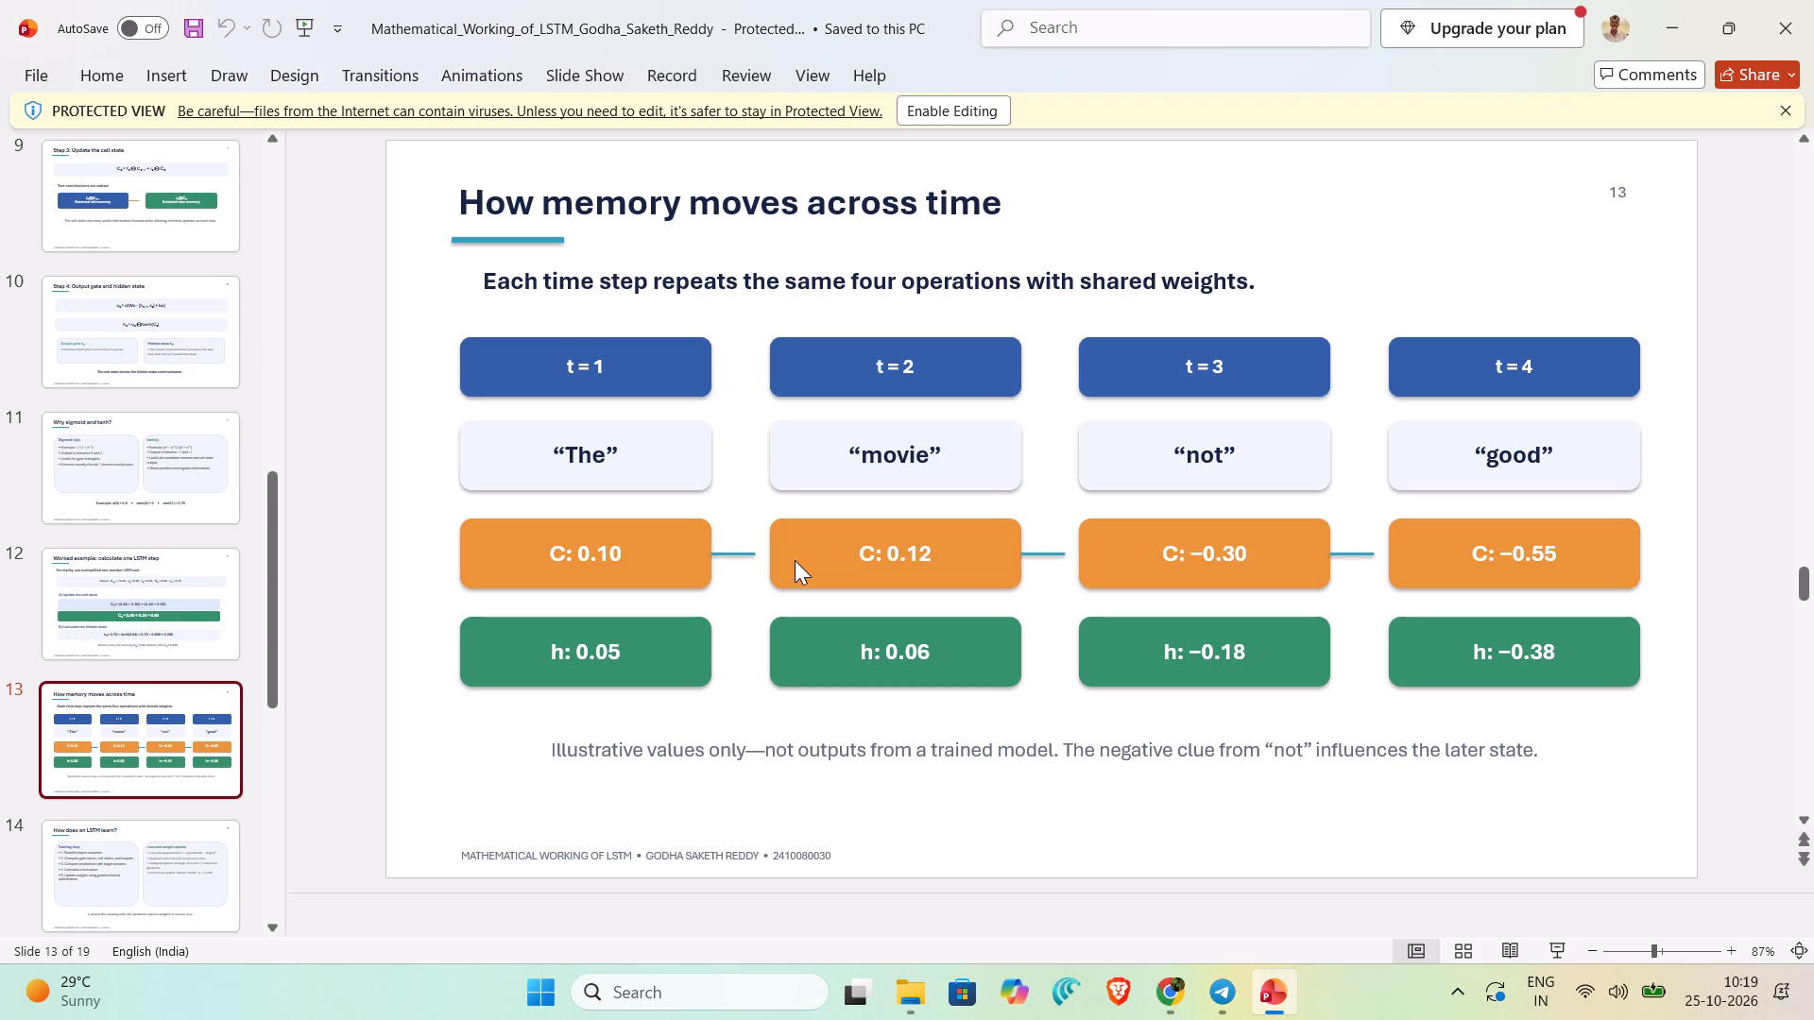
{"action": "key", "text": "Down"}
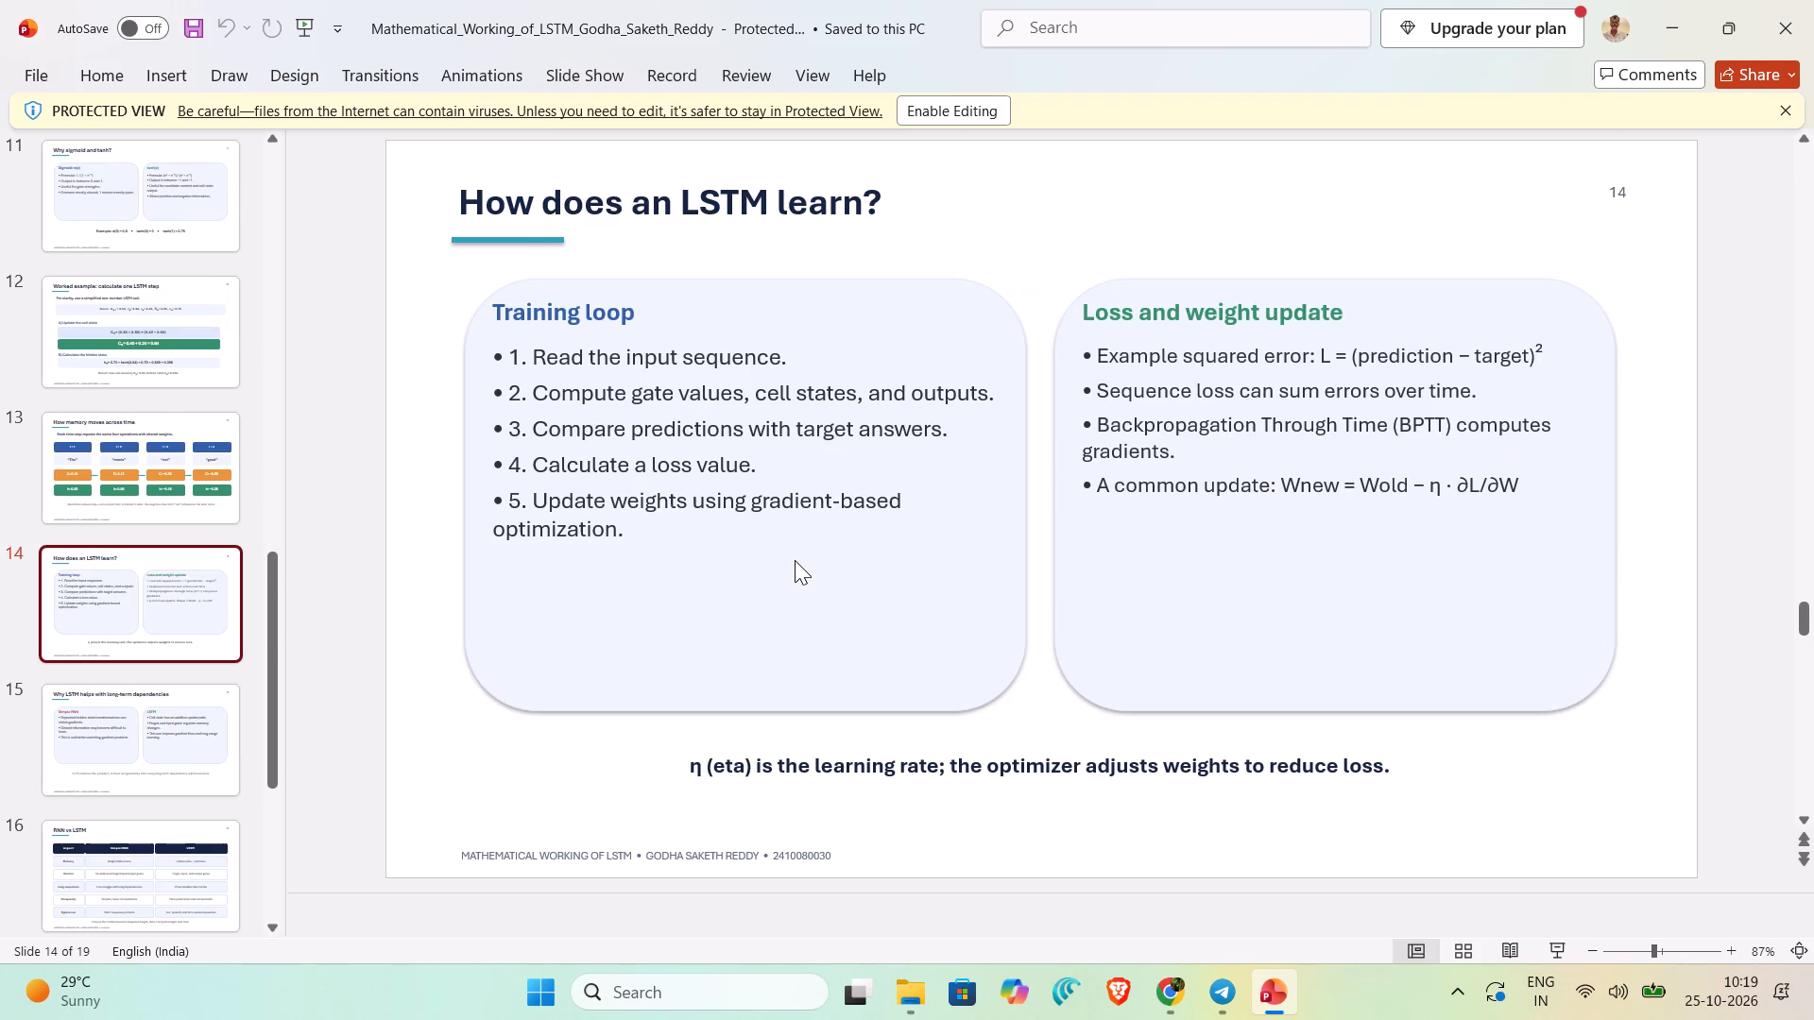
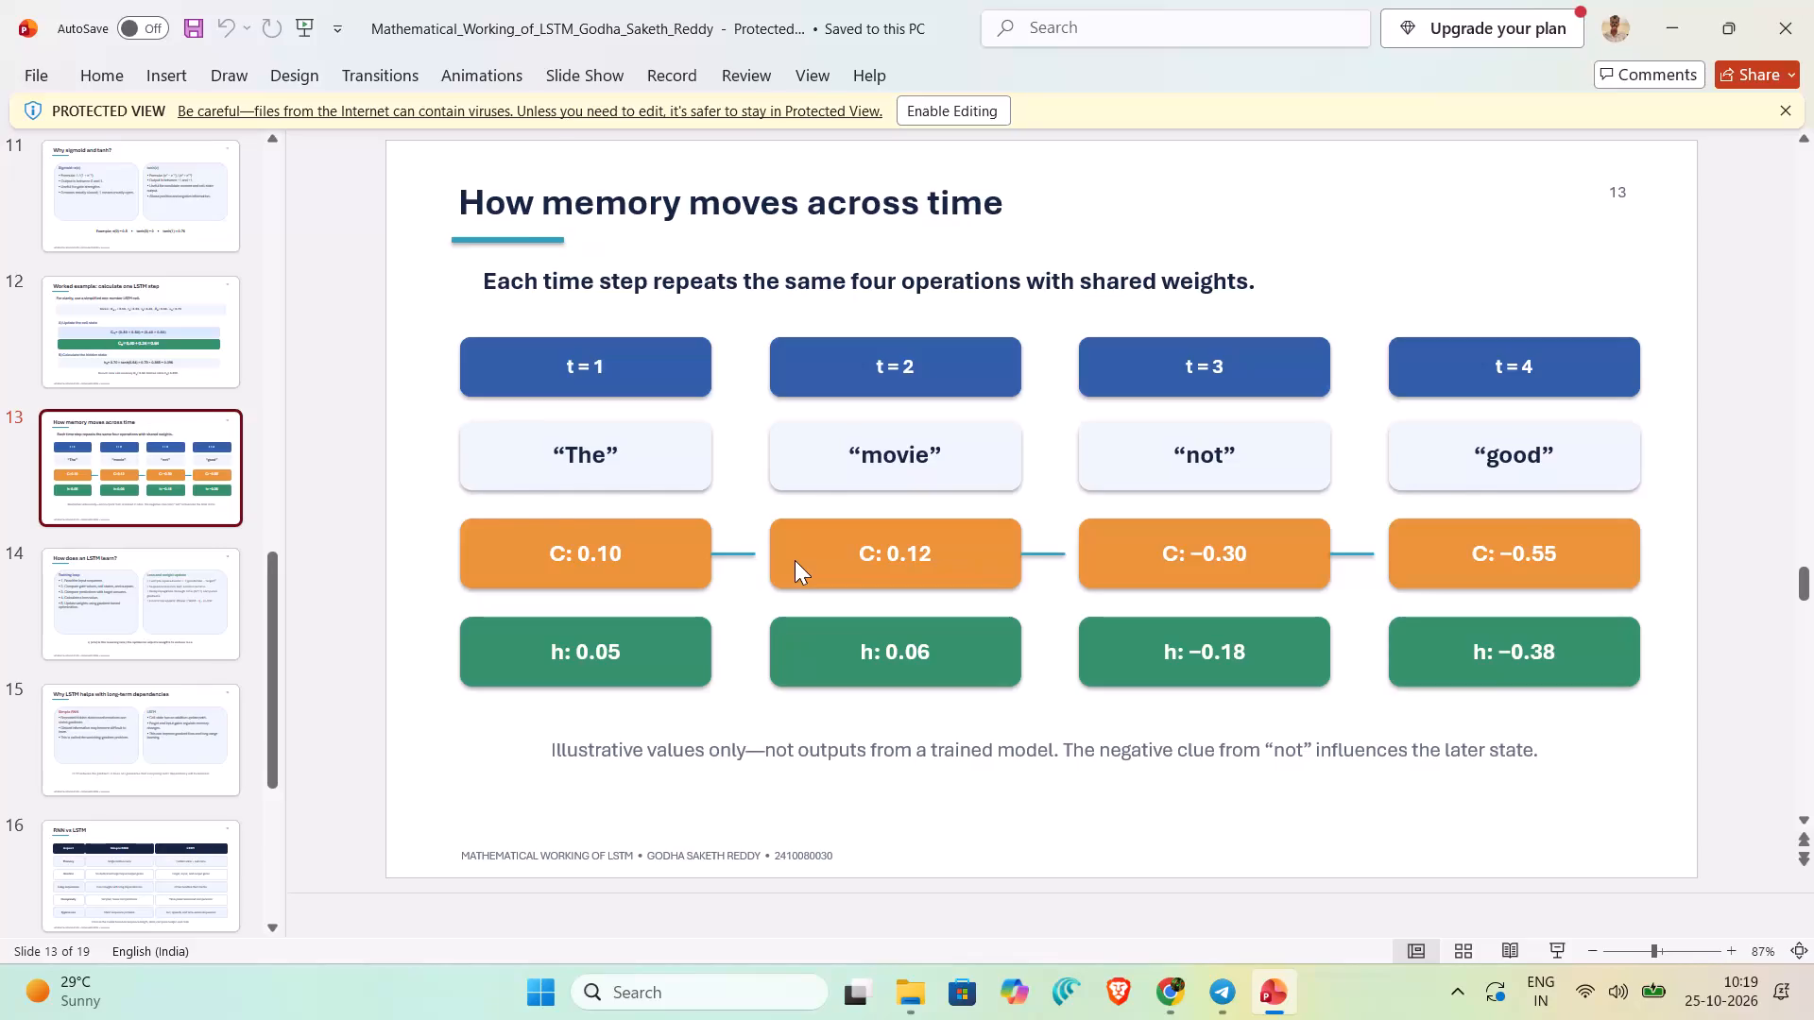
Skim ahead to the closing slide, go back to "How does an LSTM learn?", and read slides 14 to 18 up to "Summary".
{"action": "key", "text": "Down"}
{"action": "key", "text": "Down"}
{"action": "key", "text": "Down"}
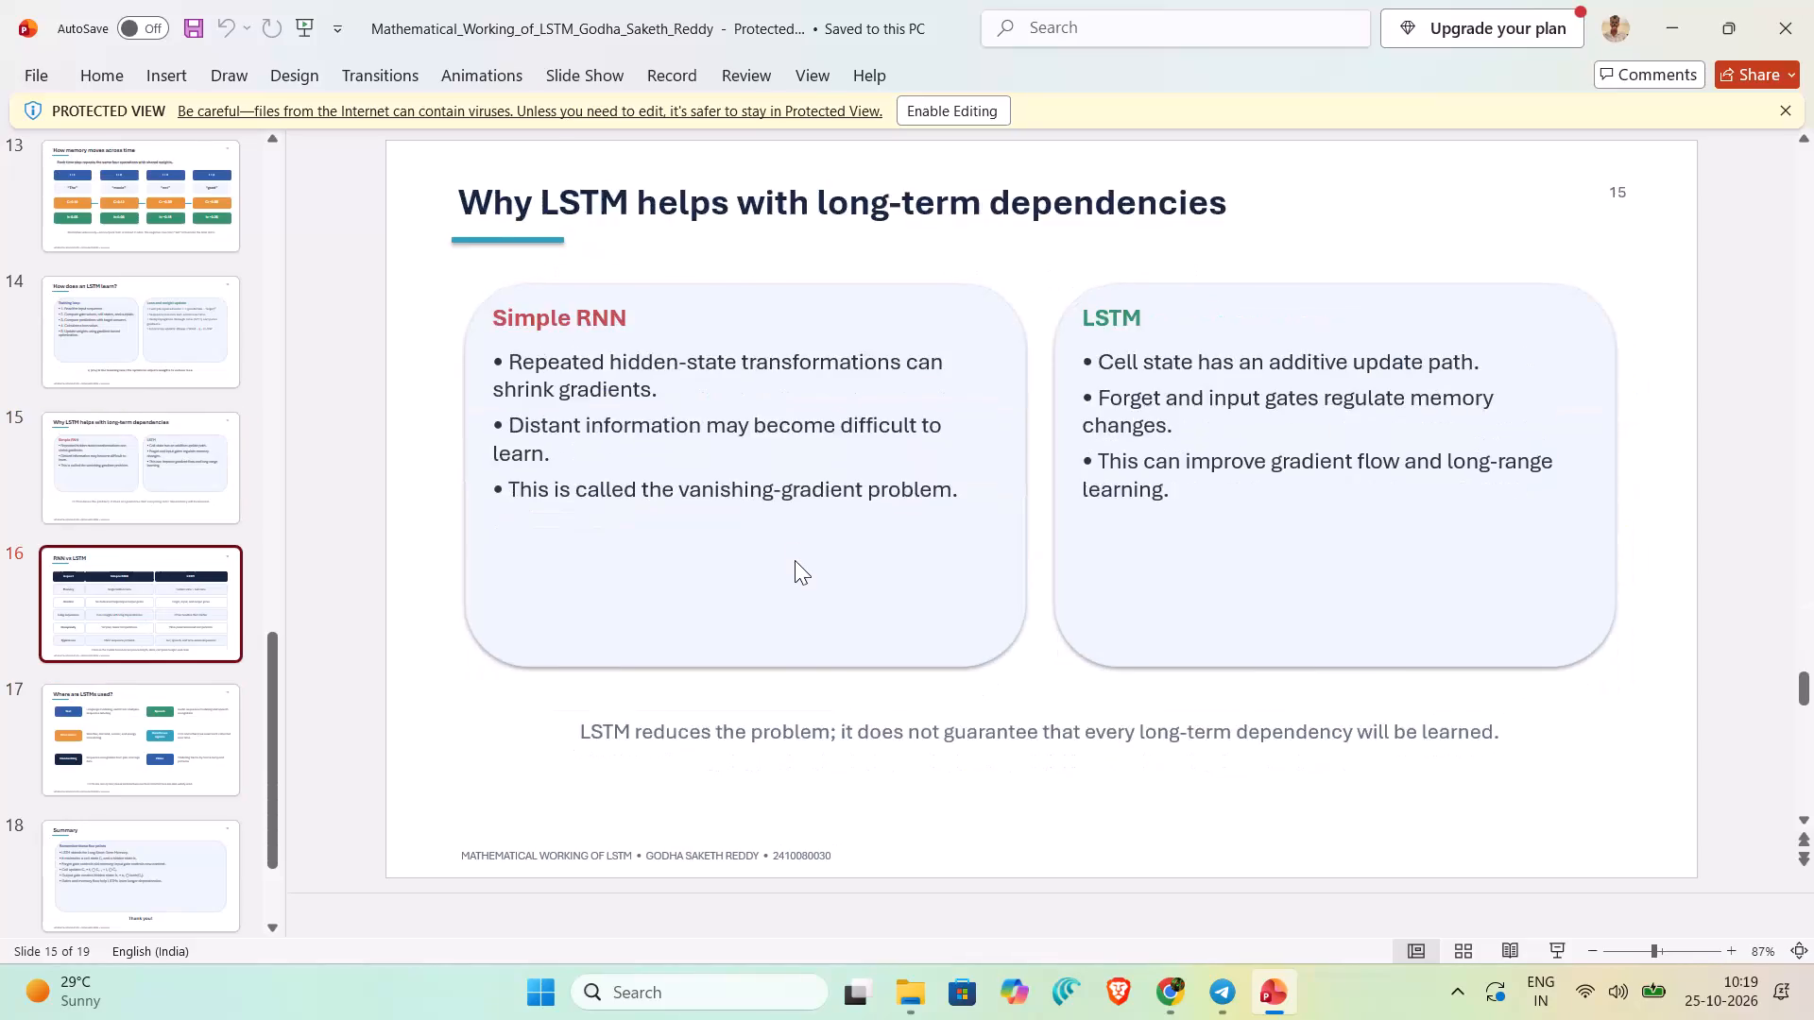
{"action": "key", "text": "Down"}
{"action": "key", "text": "Down"}
{"action": "key", "text": "Down"}
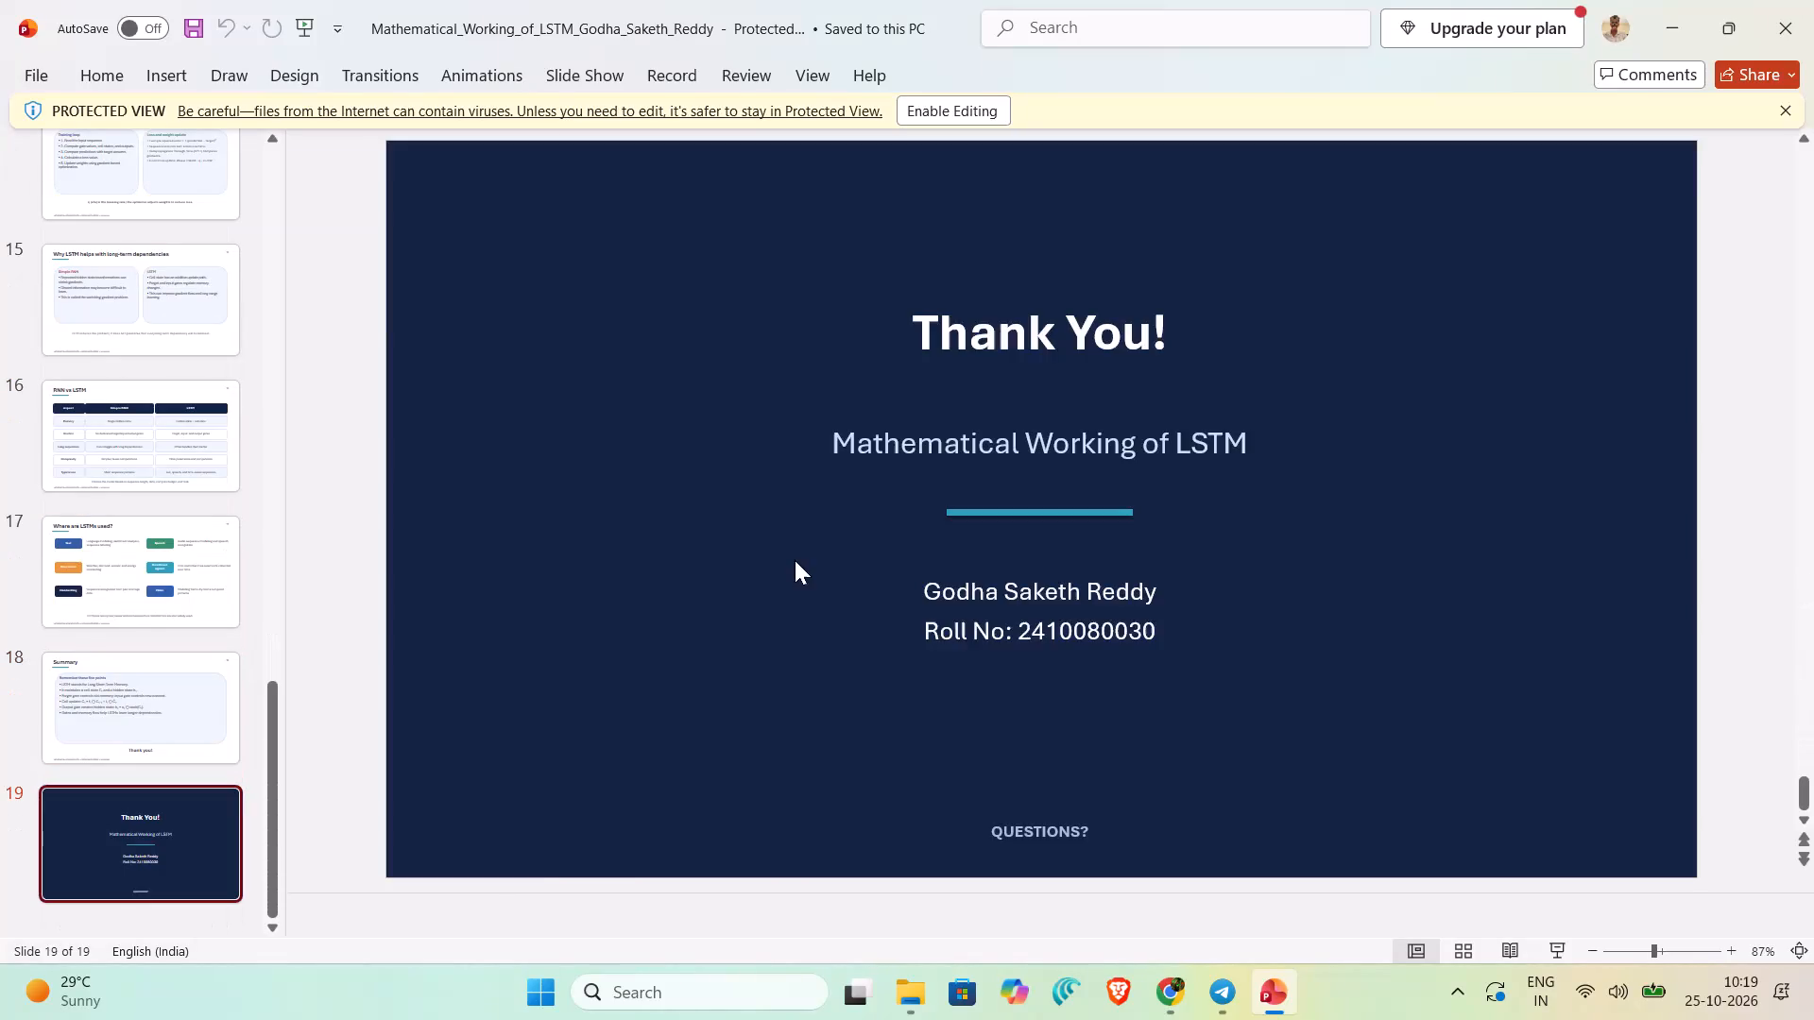
{"action": "key", "text": "Up"}
{"action": "key", "text": "Down"}
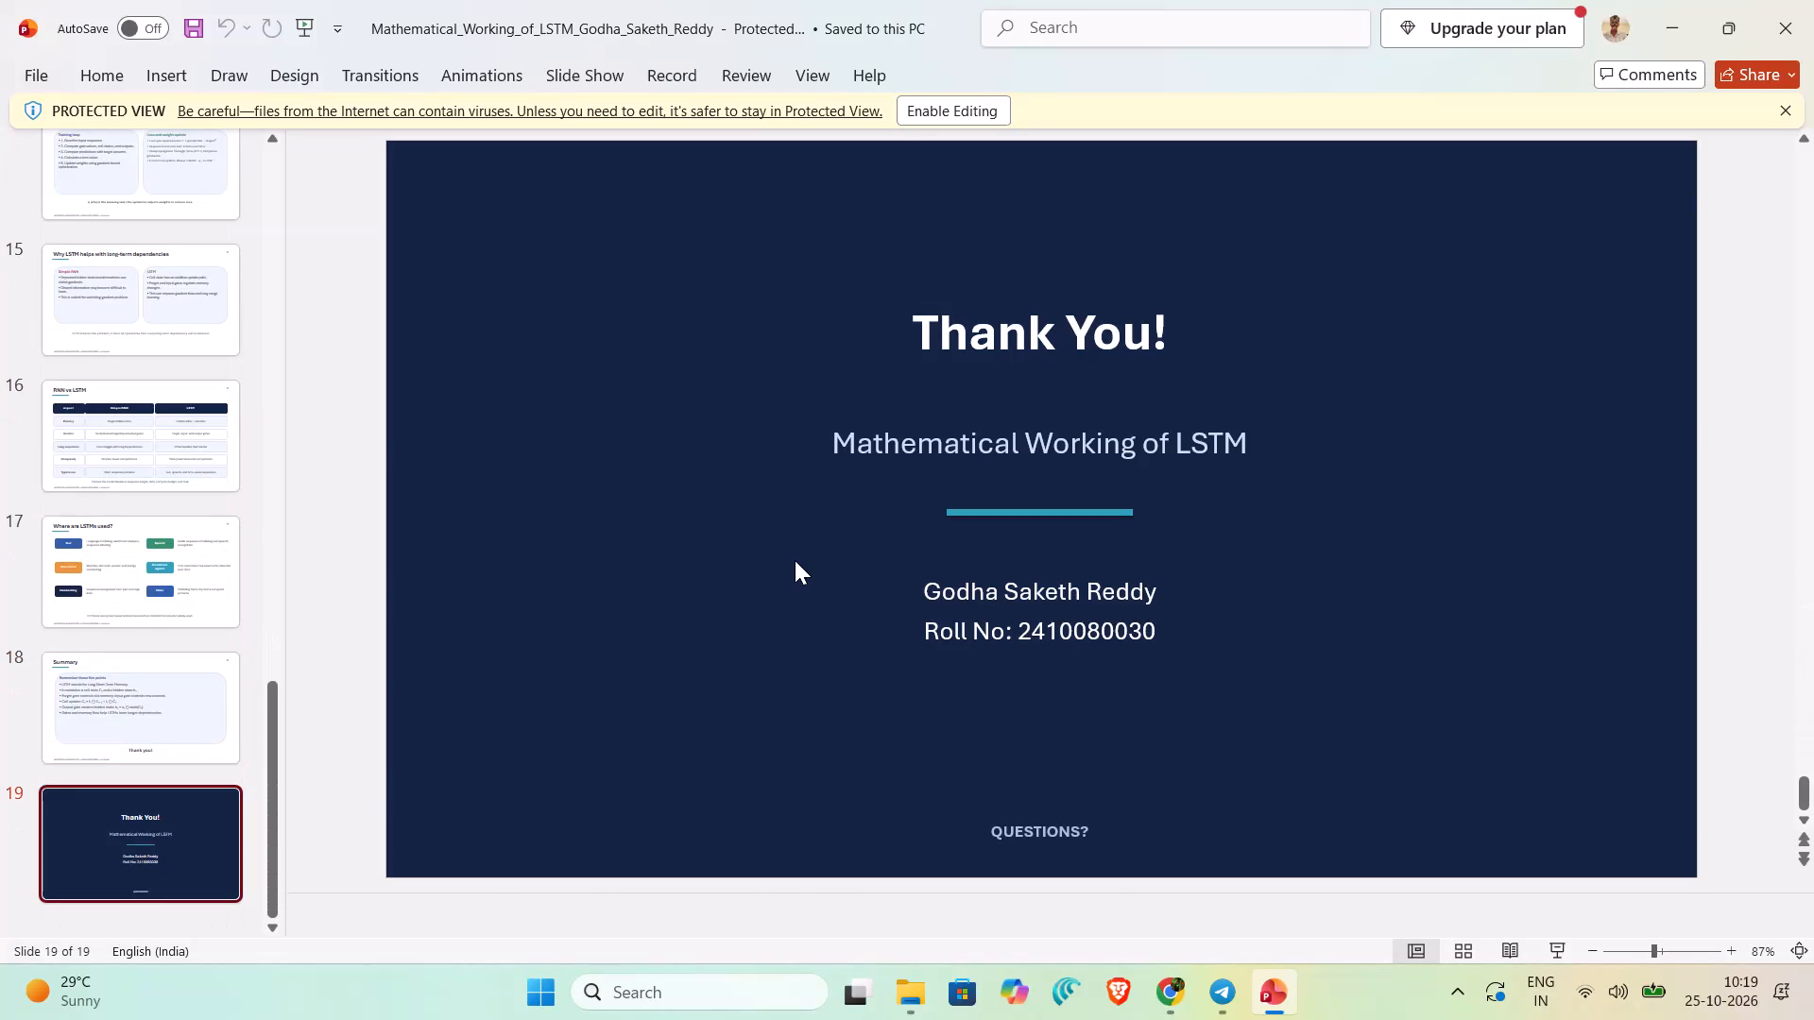
{"action": "key", "text": "Up"}
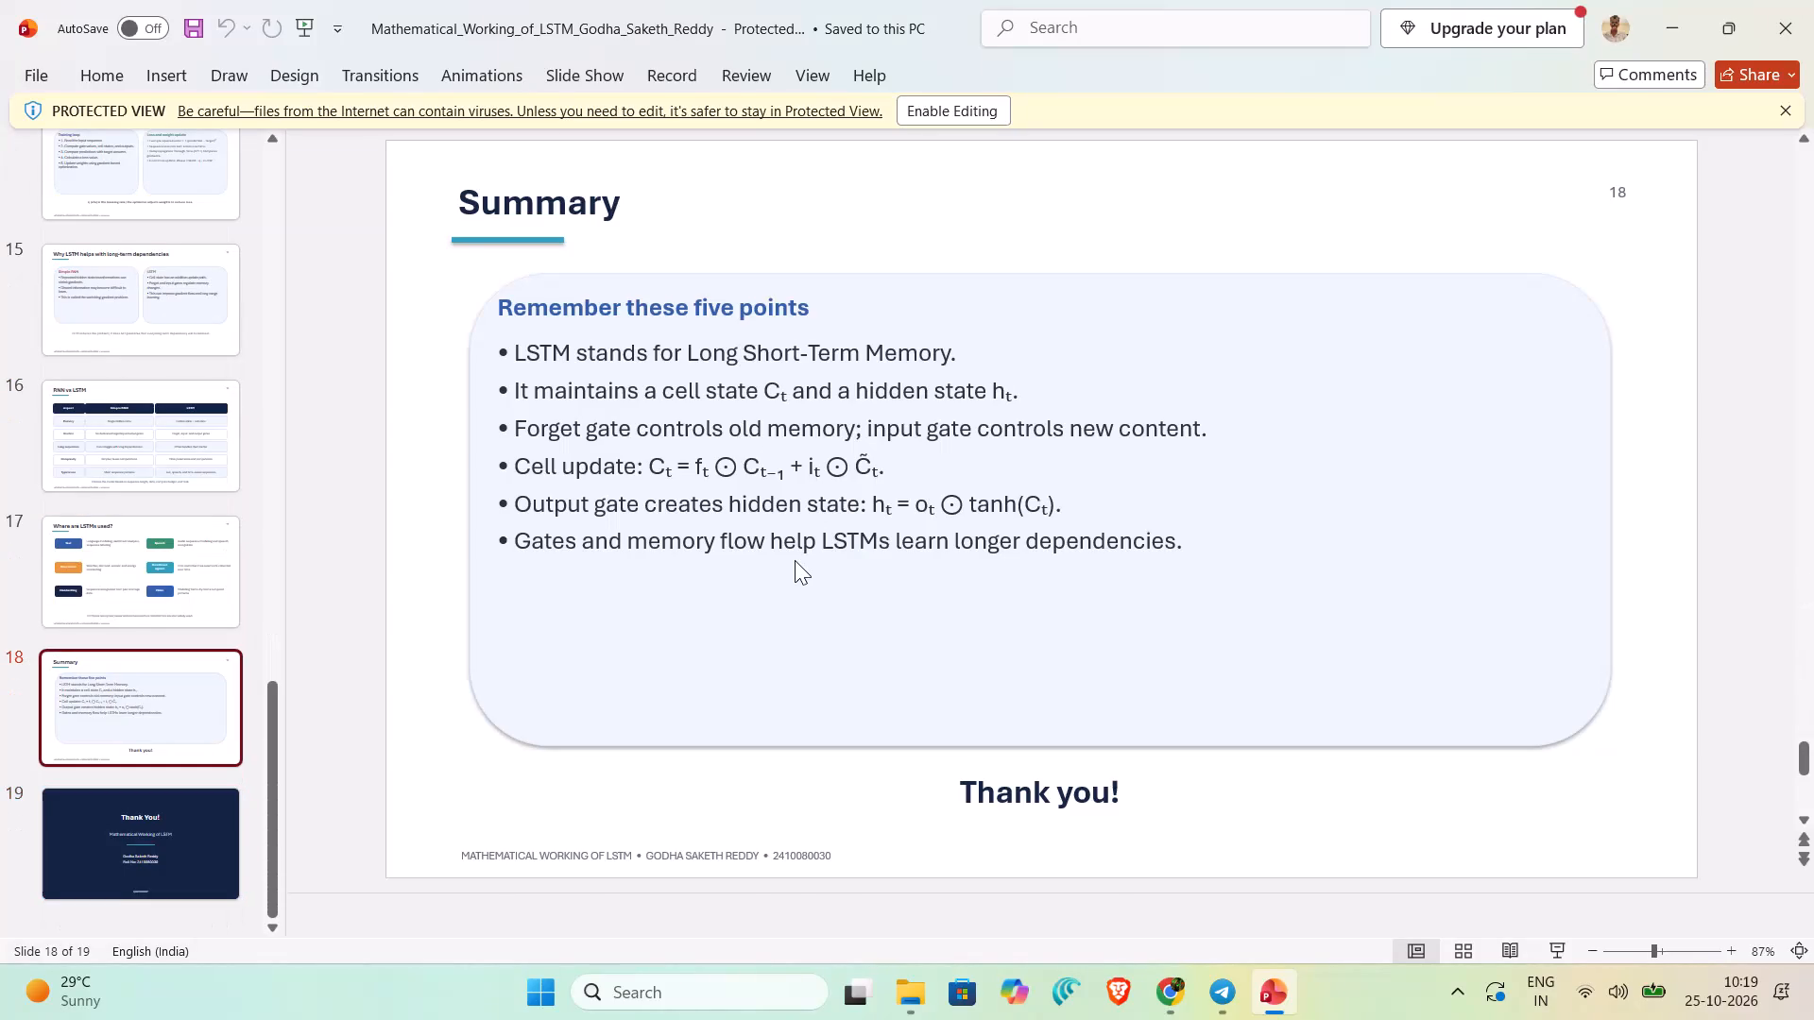
{"action": "key", "text": "Up"}
{"action": "key", "text": "Up"}
{"action": "key", "text": "Up"}
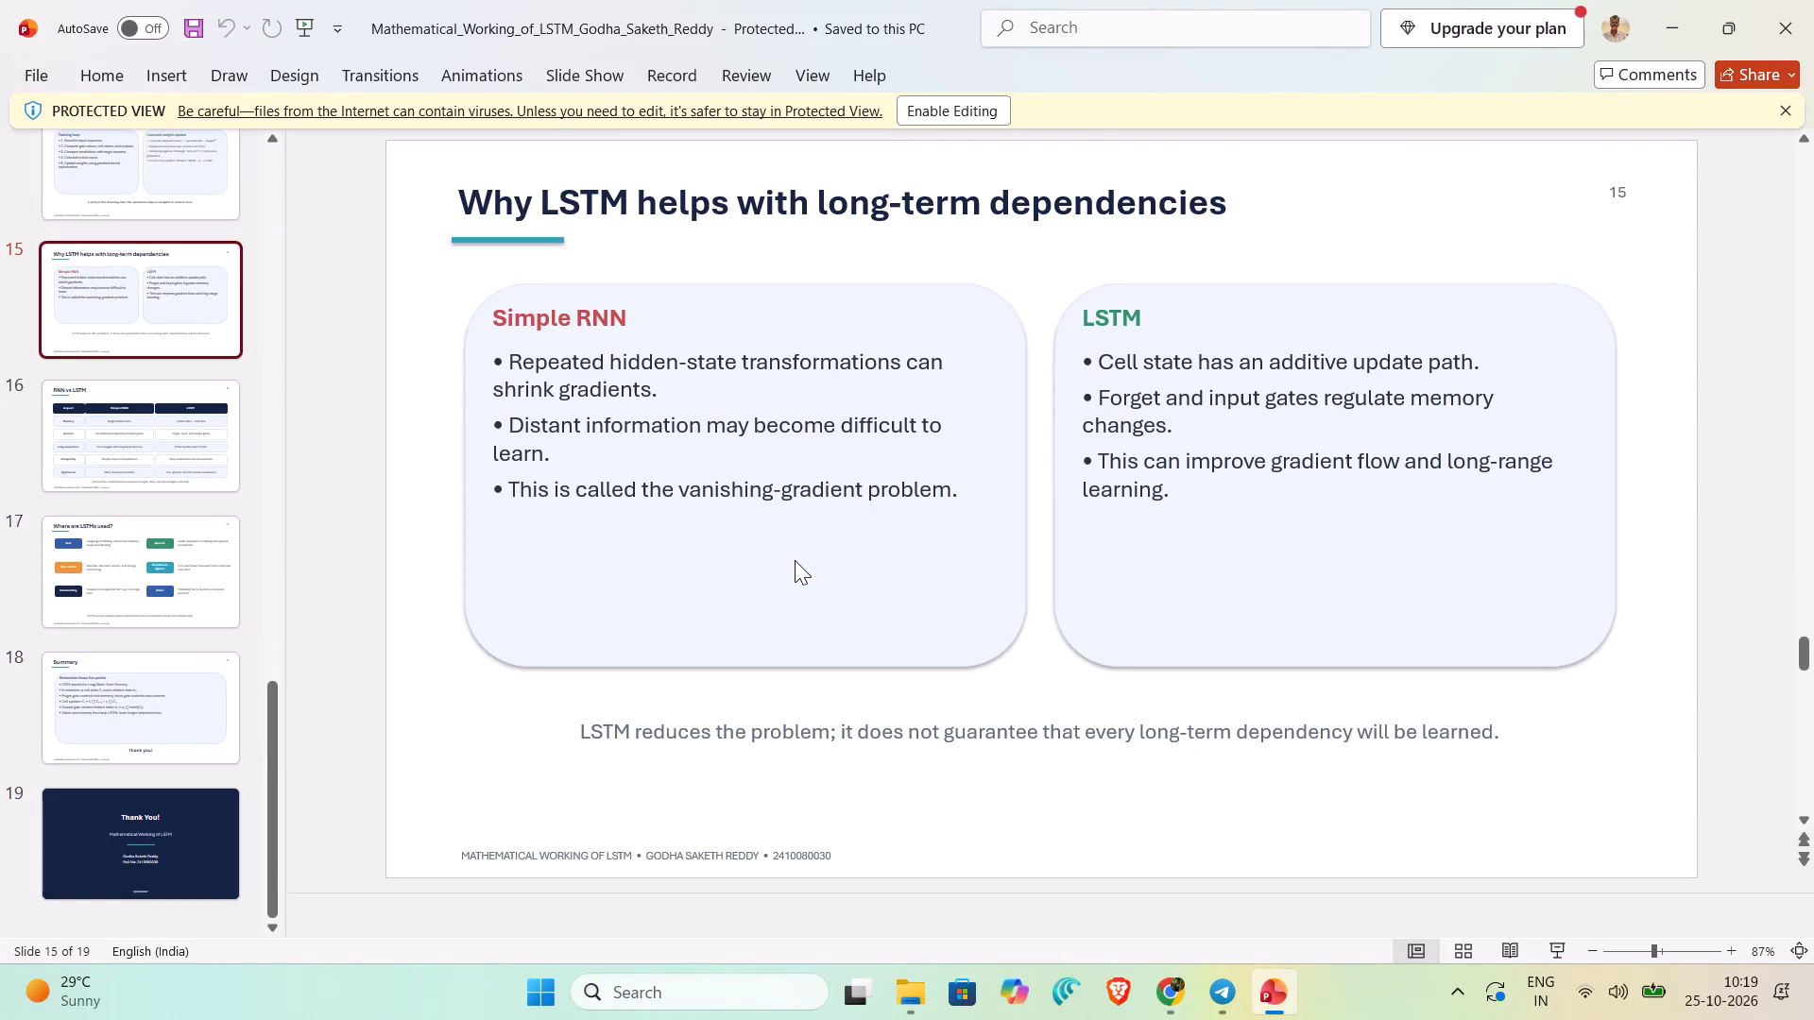
{"action": "key", "text": "Up"}
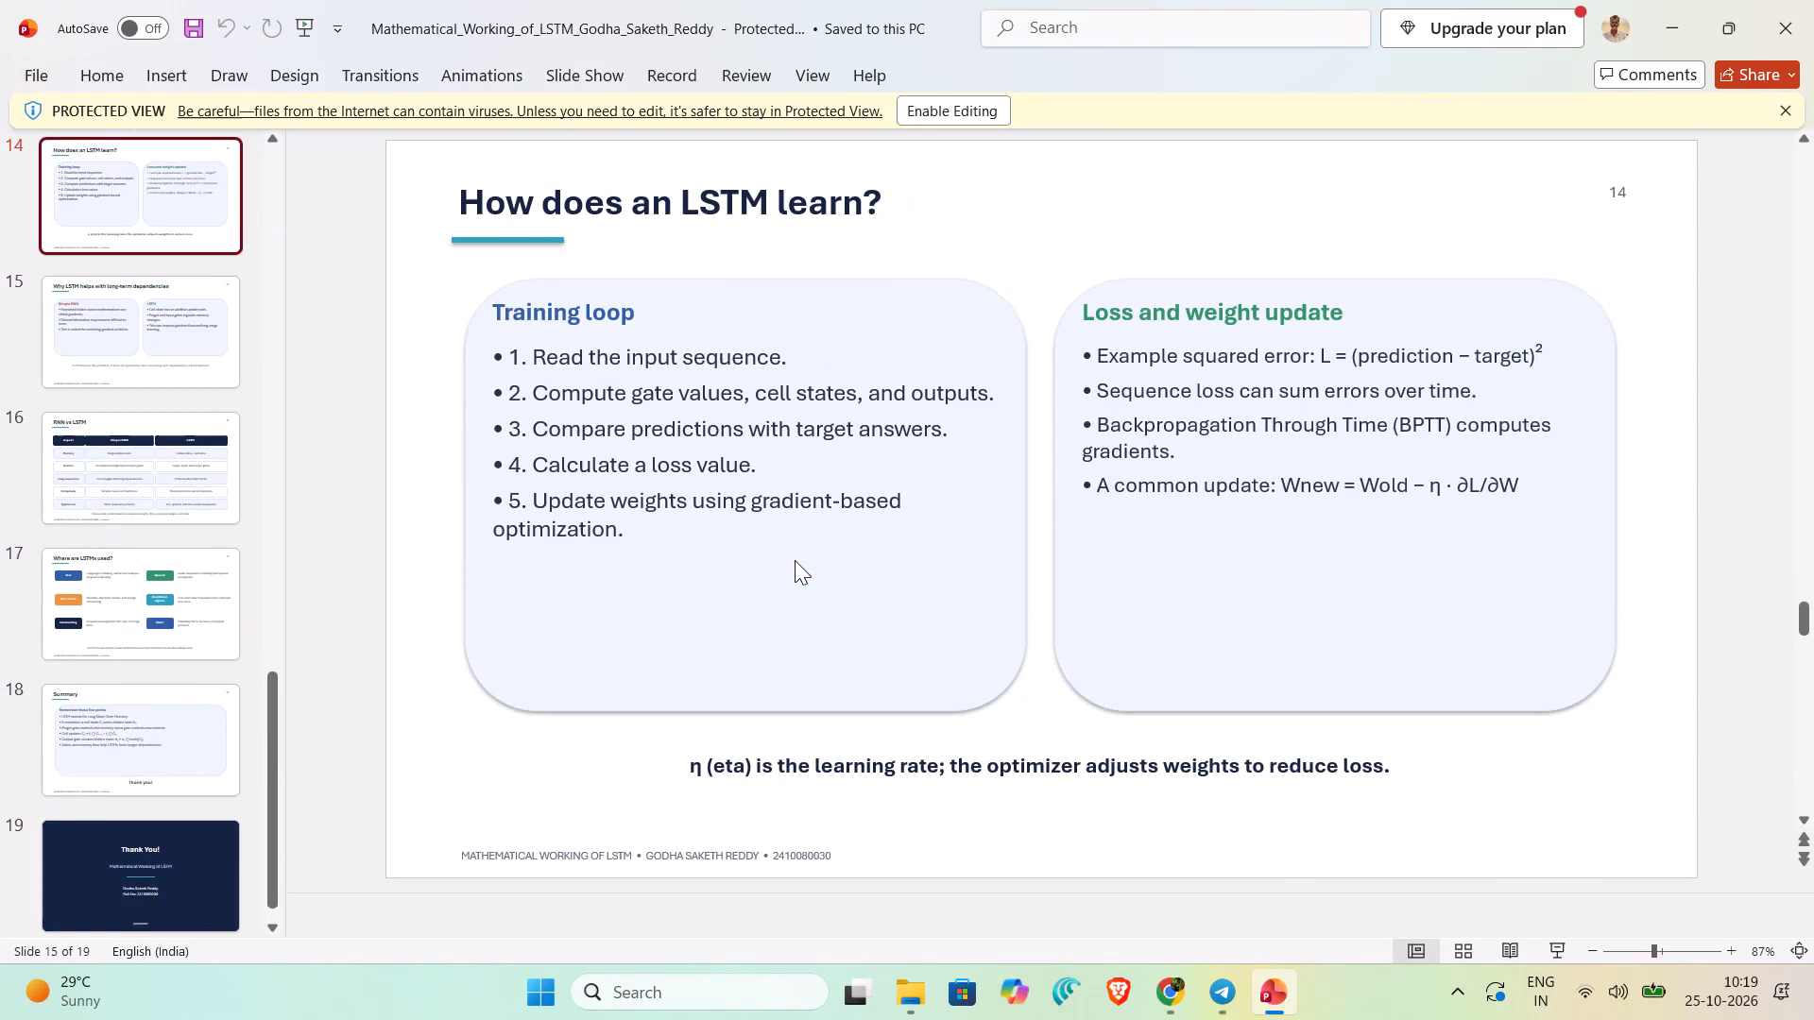
{"action": "key", "text": "Down"}
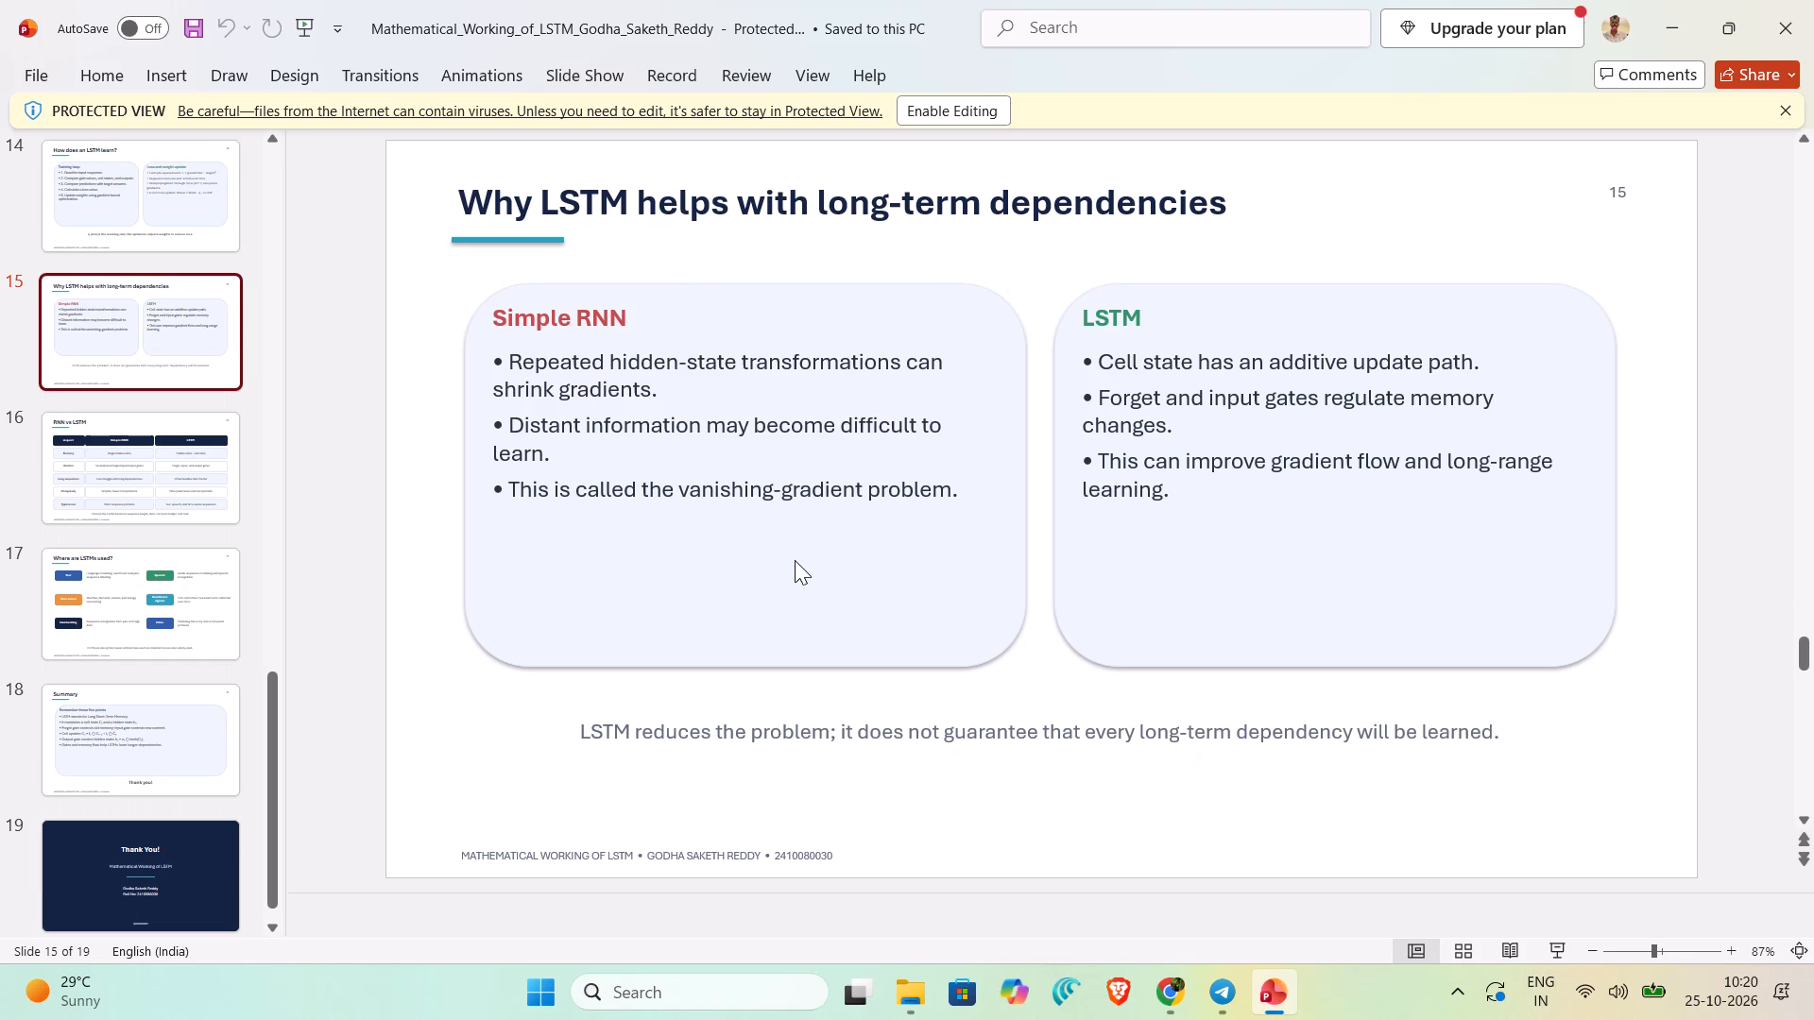
{"action": "key", "text": "Down"}
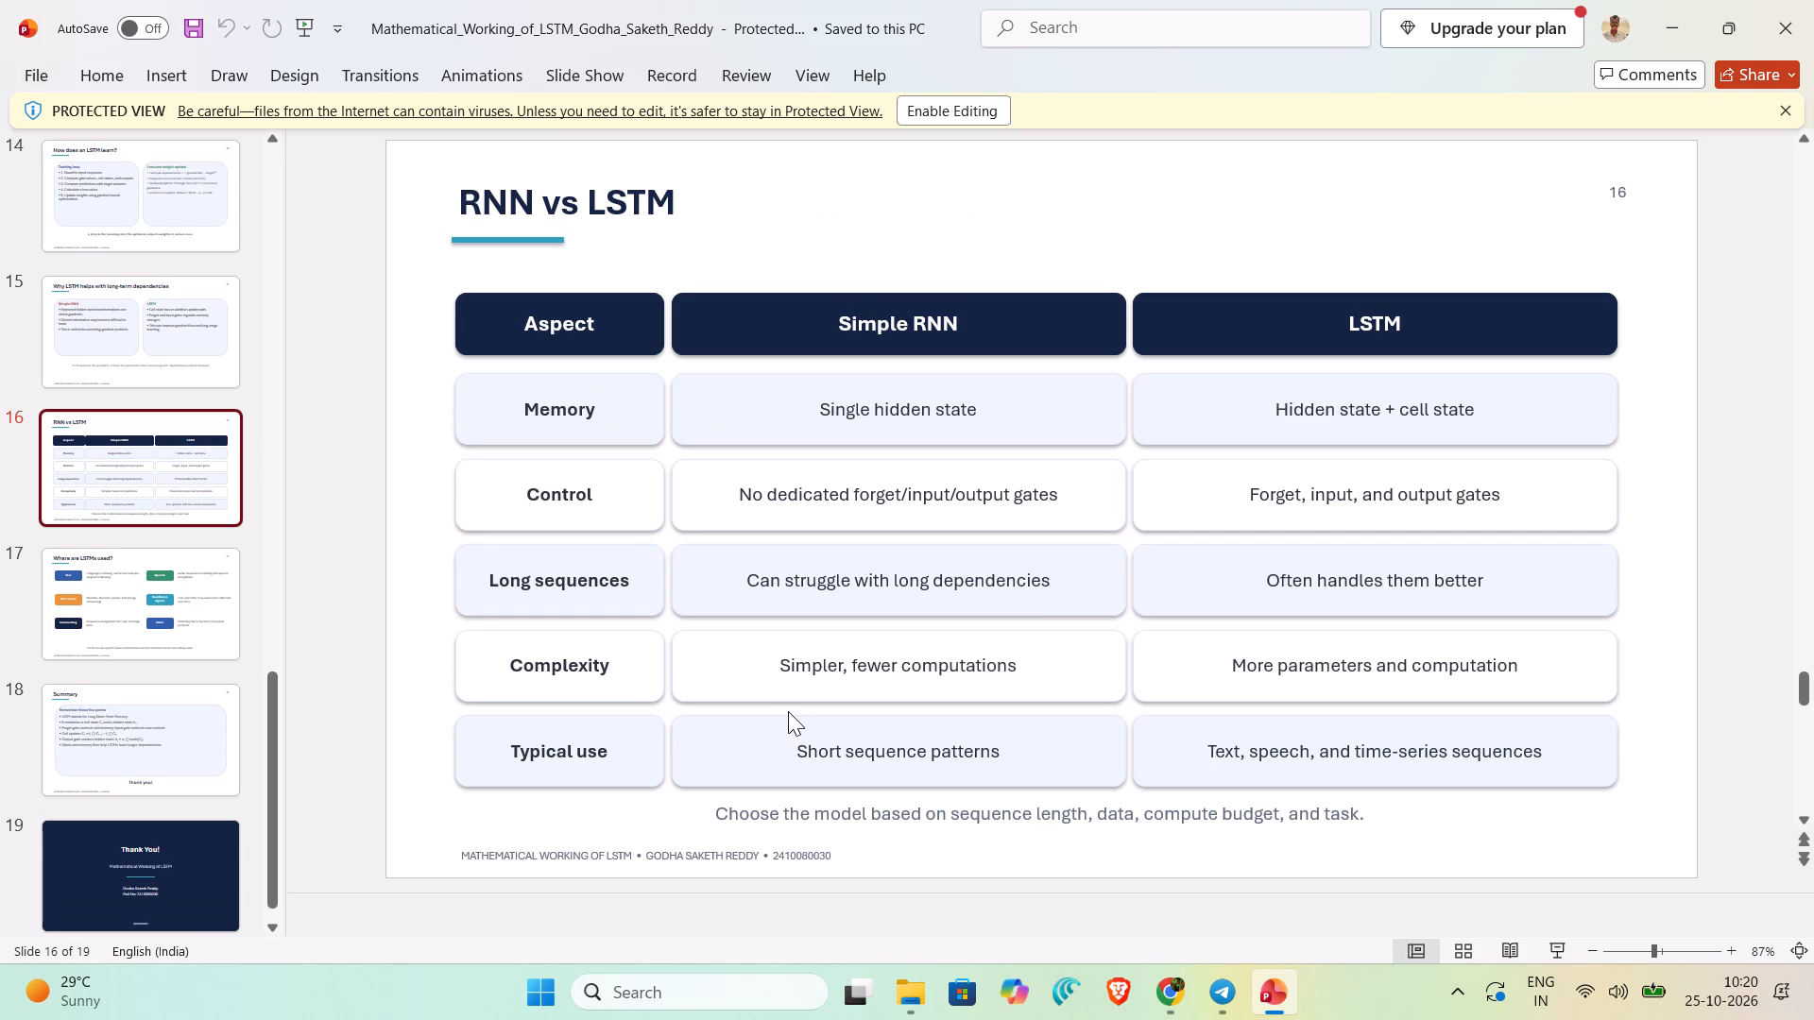
{"action": "key", "text": "Down"}
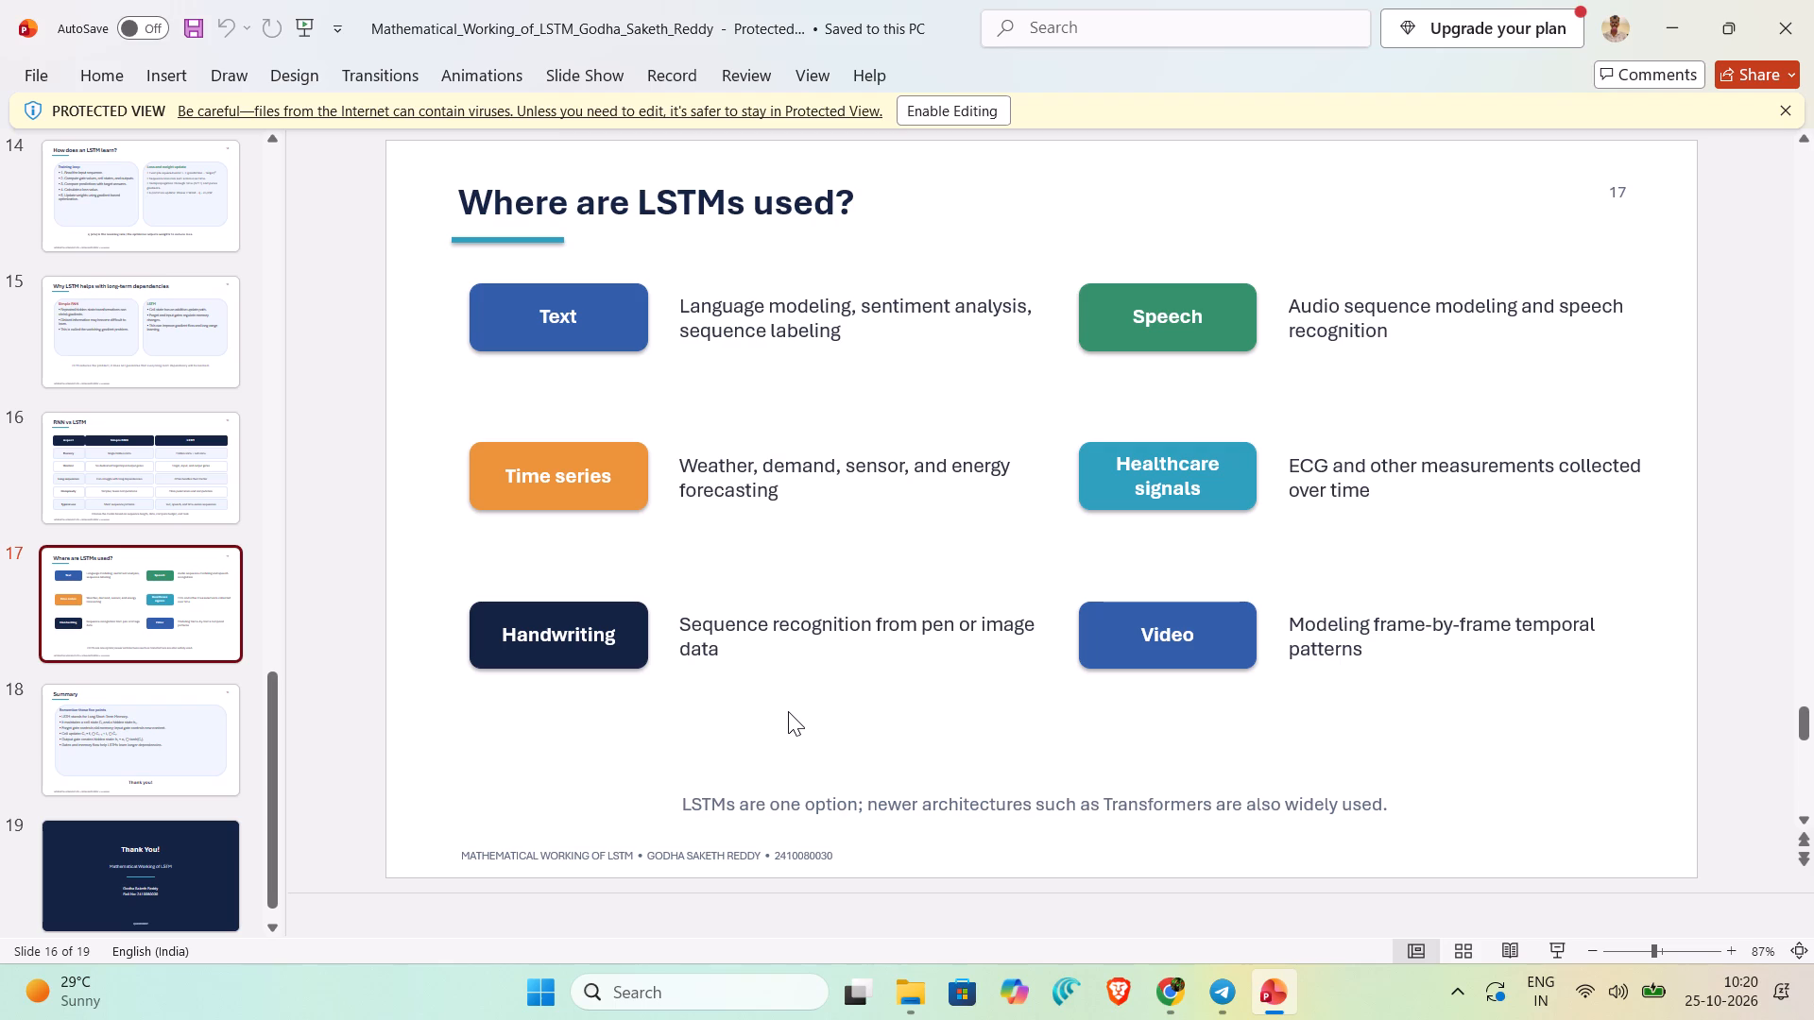
{"action": "key", "text": "Down"}
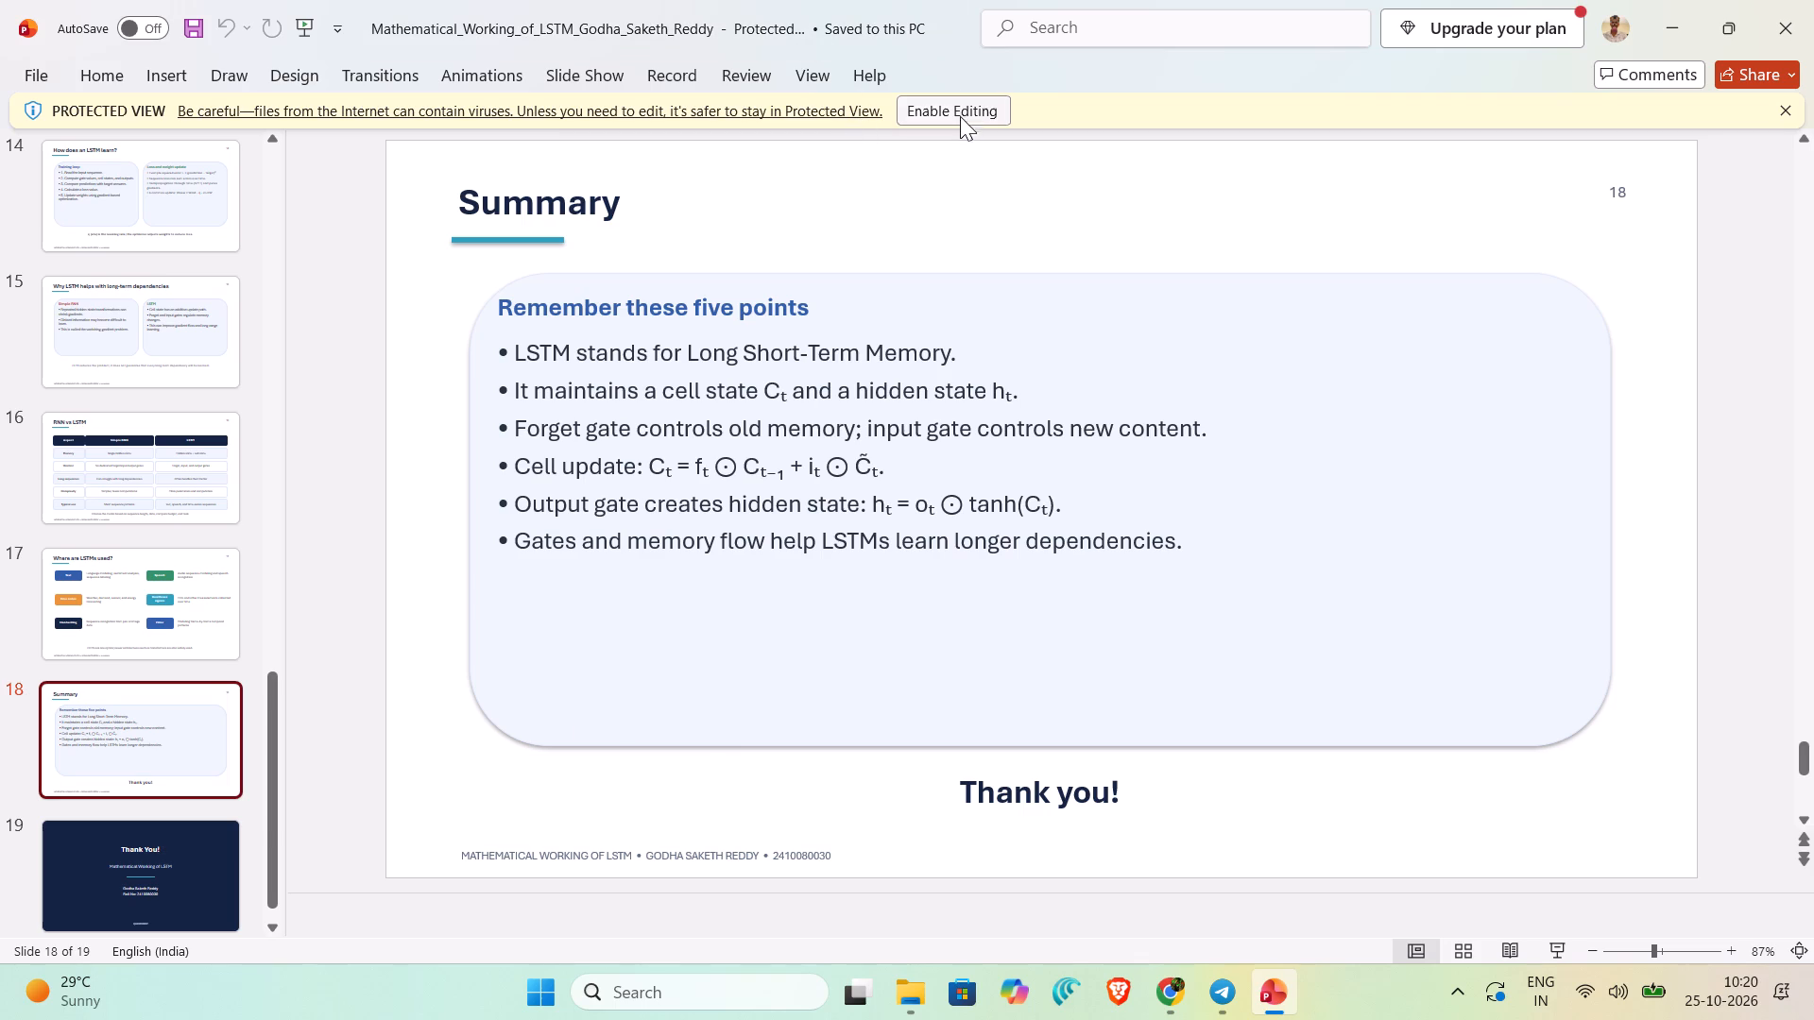
Return to the title slide and enable editing of the presentation.
{"action": "scroll", "coordinate": [123, 346], "scroll_direction": "up", "scroll_amount": 20}
{"action": "scroll", "coordinate": [123, 346], "scroll_direction": "up", "scroll_amount": 4}
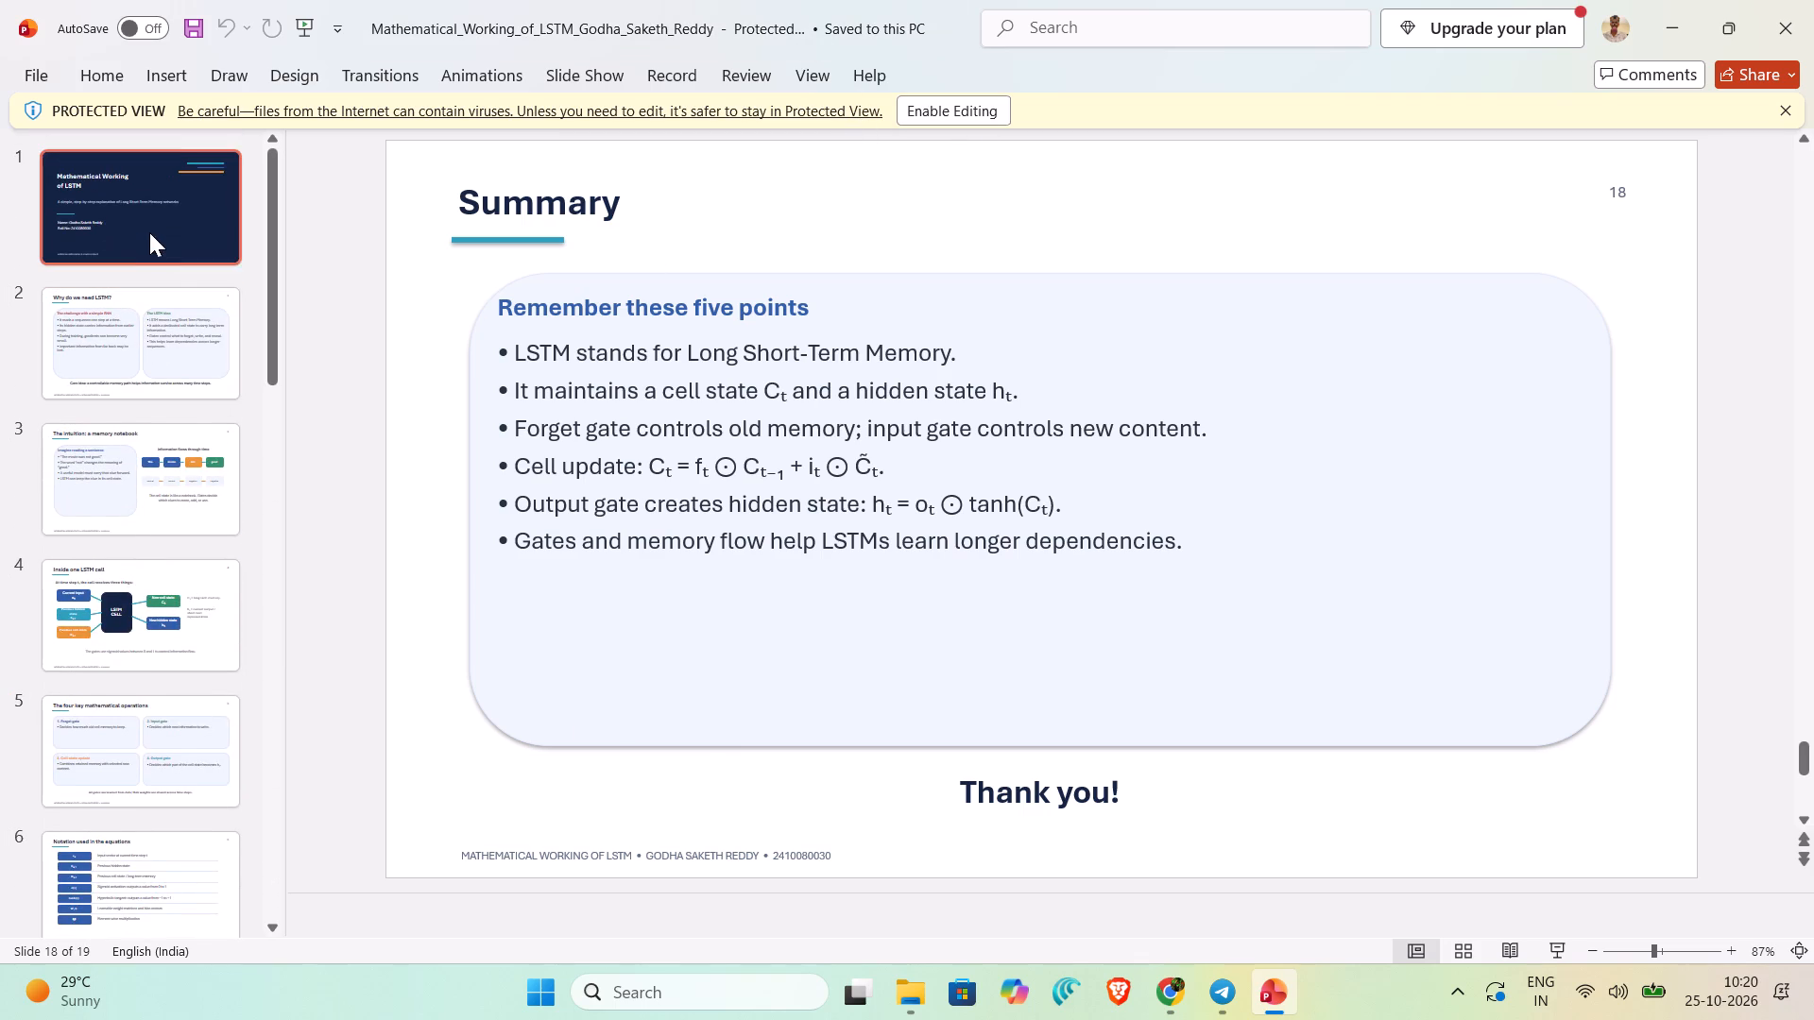
{"action": "double_click", "coordinate": [149, 232]}
{"action": "left_click", "coordinate": [965, 100]}
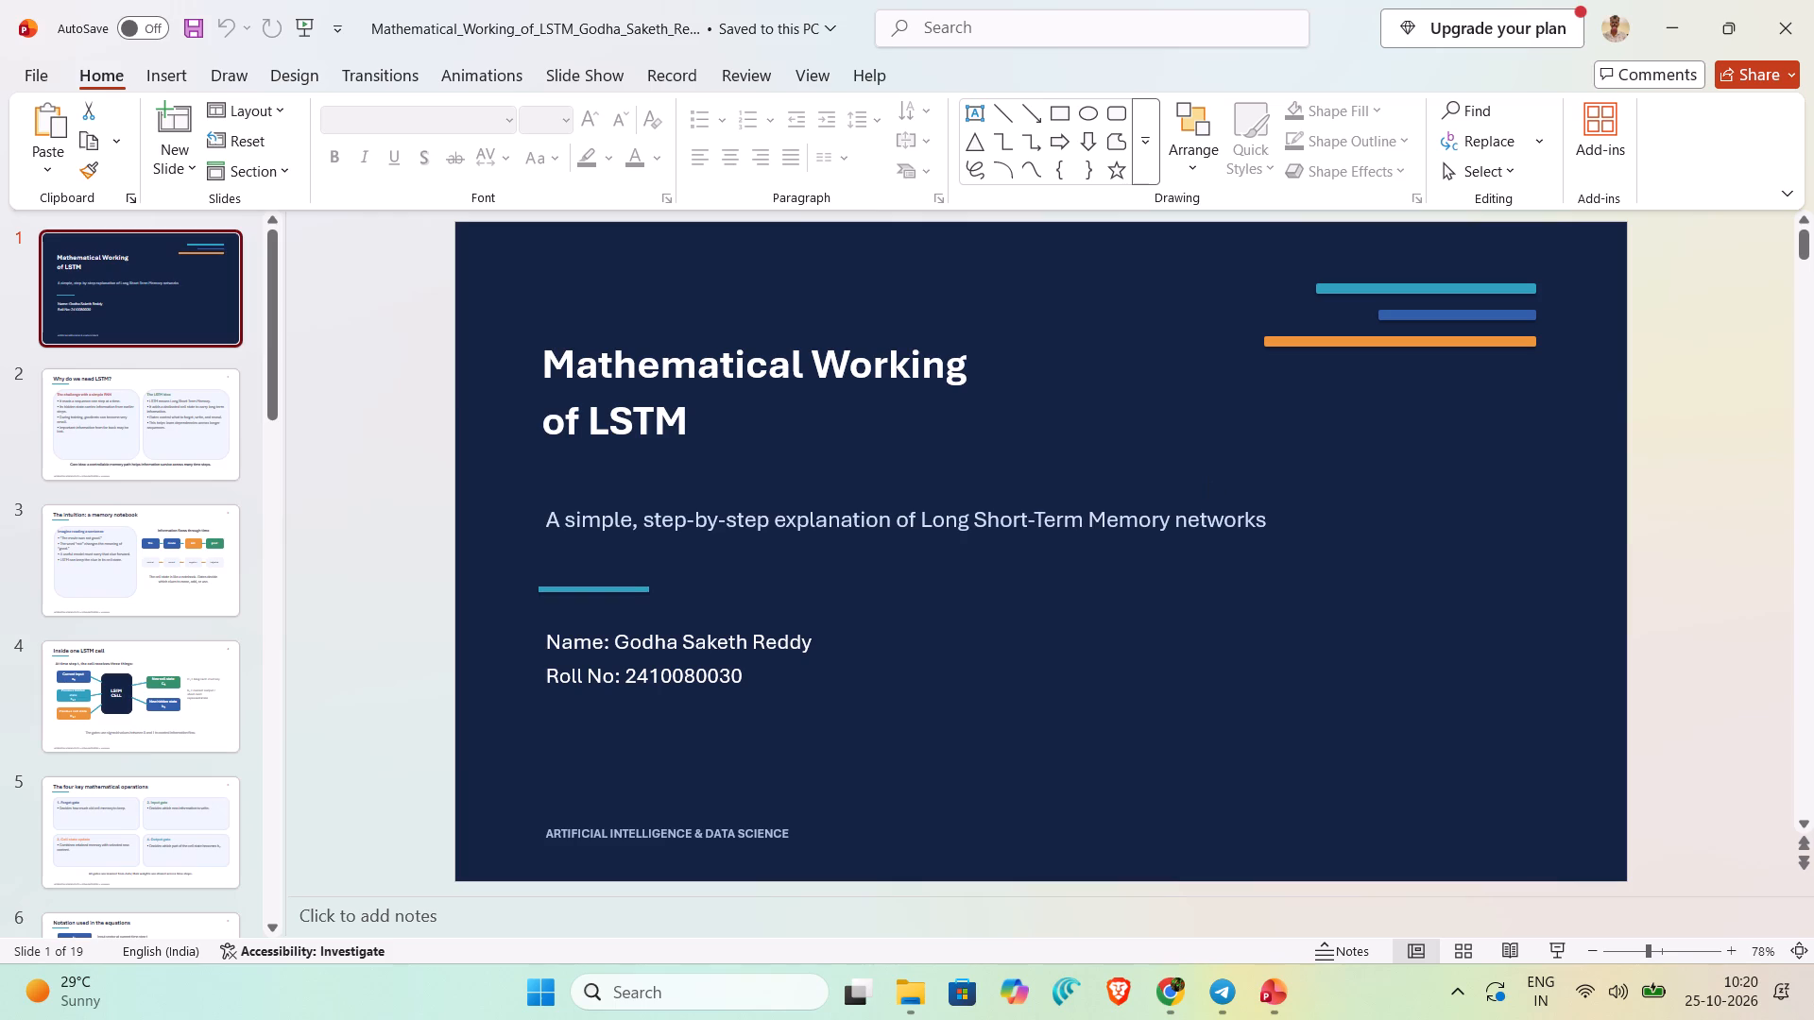
Open the Camera app to check the webcam picture, and close it again.
{"action": "double_click", "coordinate": [740, 992]}
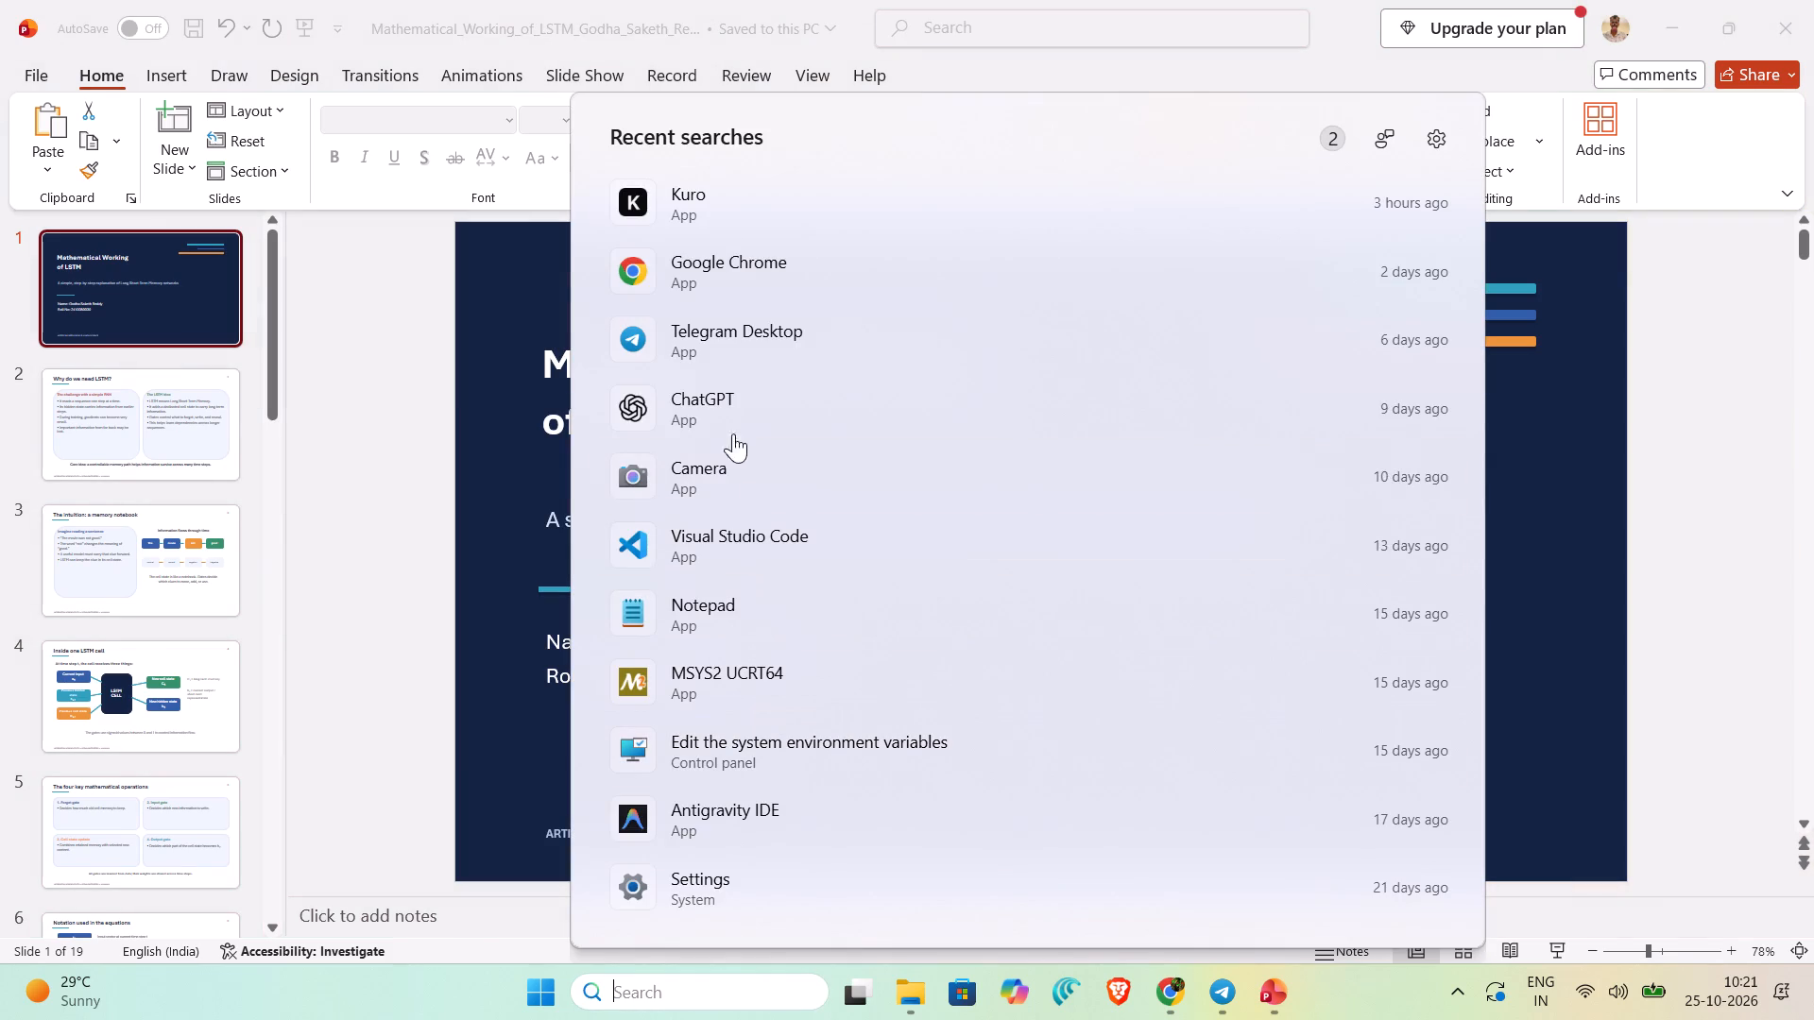
{"action": "left_click", "coordinate": [739, 481]}
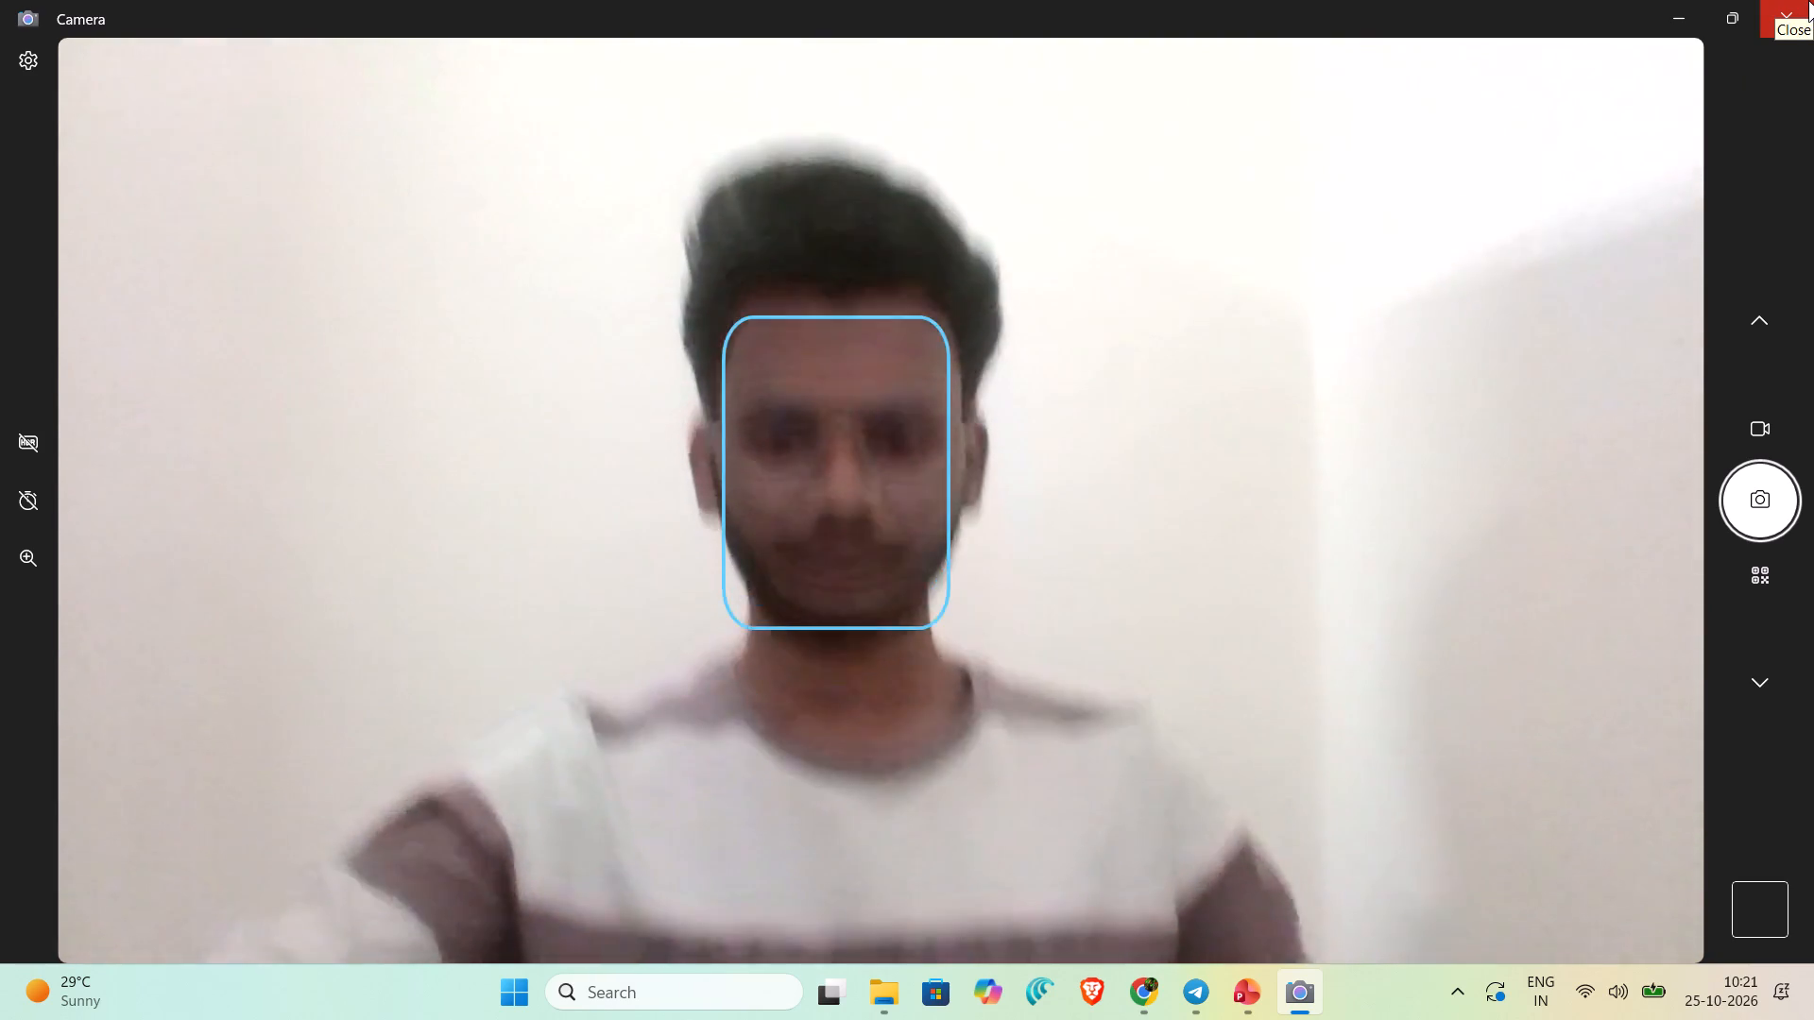
{"action": "left_click", "coordinate": [1808, 18]}
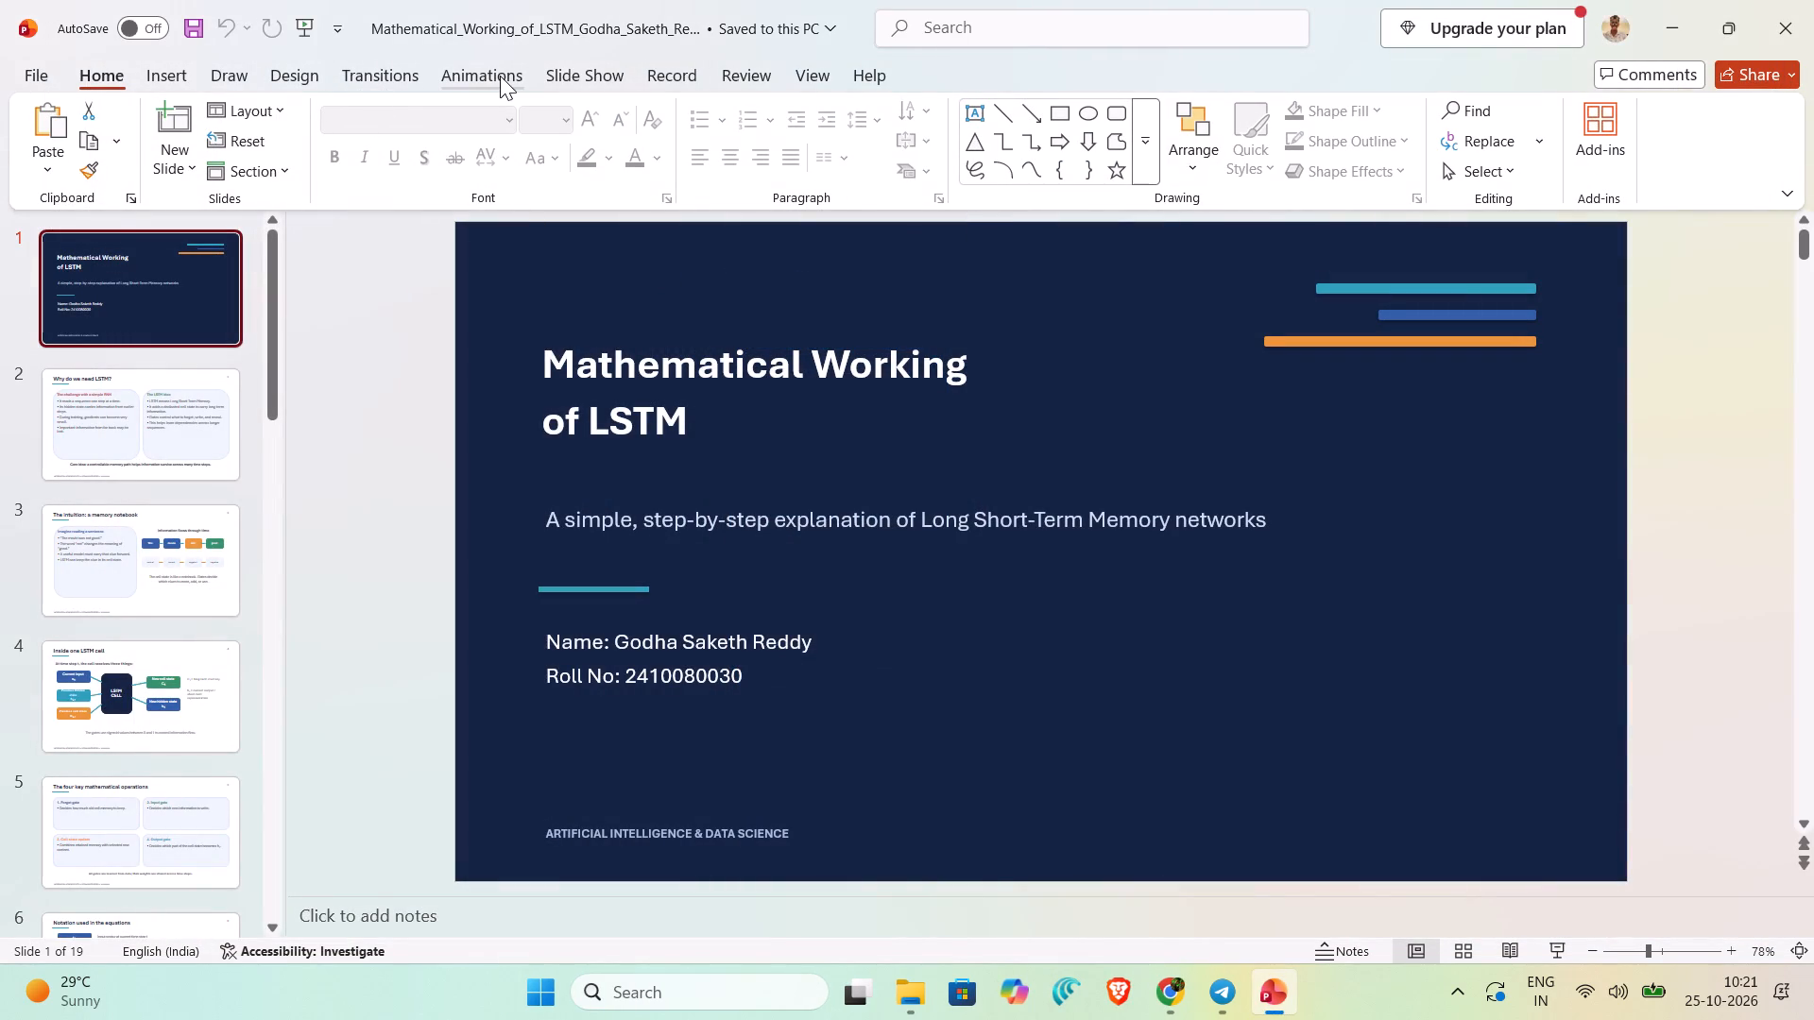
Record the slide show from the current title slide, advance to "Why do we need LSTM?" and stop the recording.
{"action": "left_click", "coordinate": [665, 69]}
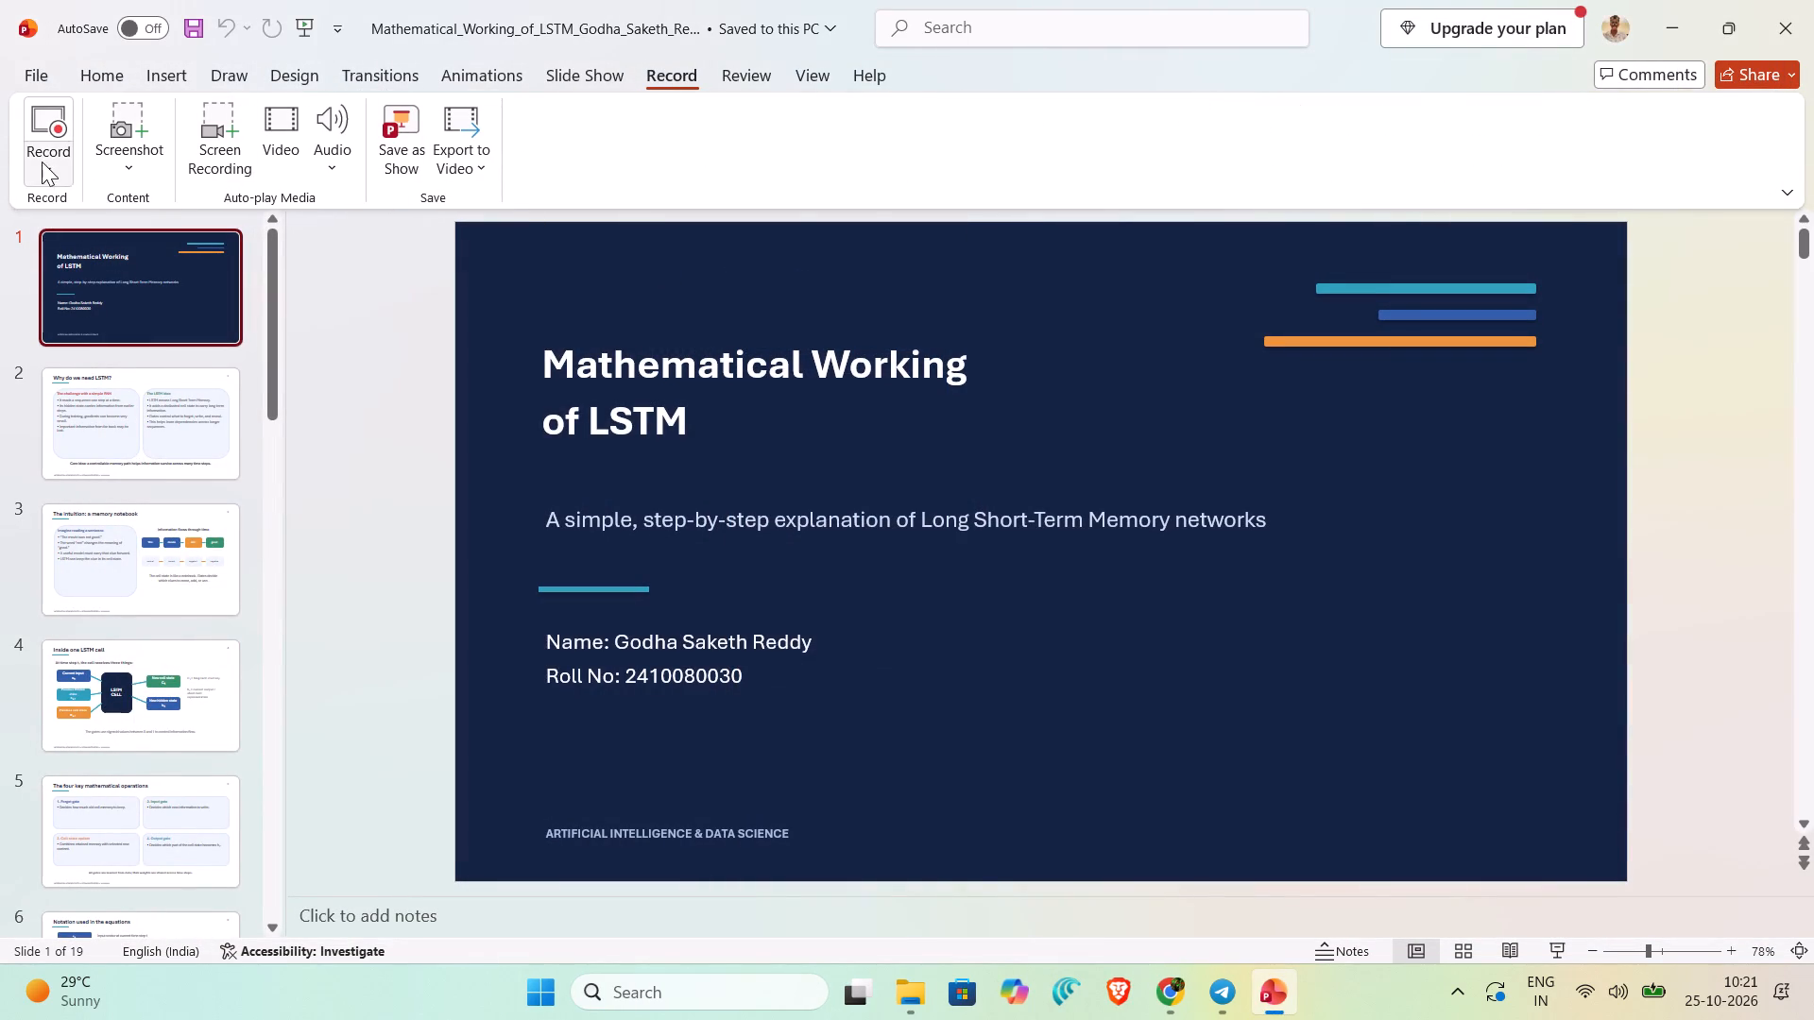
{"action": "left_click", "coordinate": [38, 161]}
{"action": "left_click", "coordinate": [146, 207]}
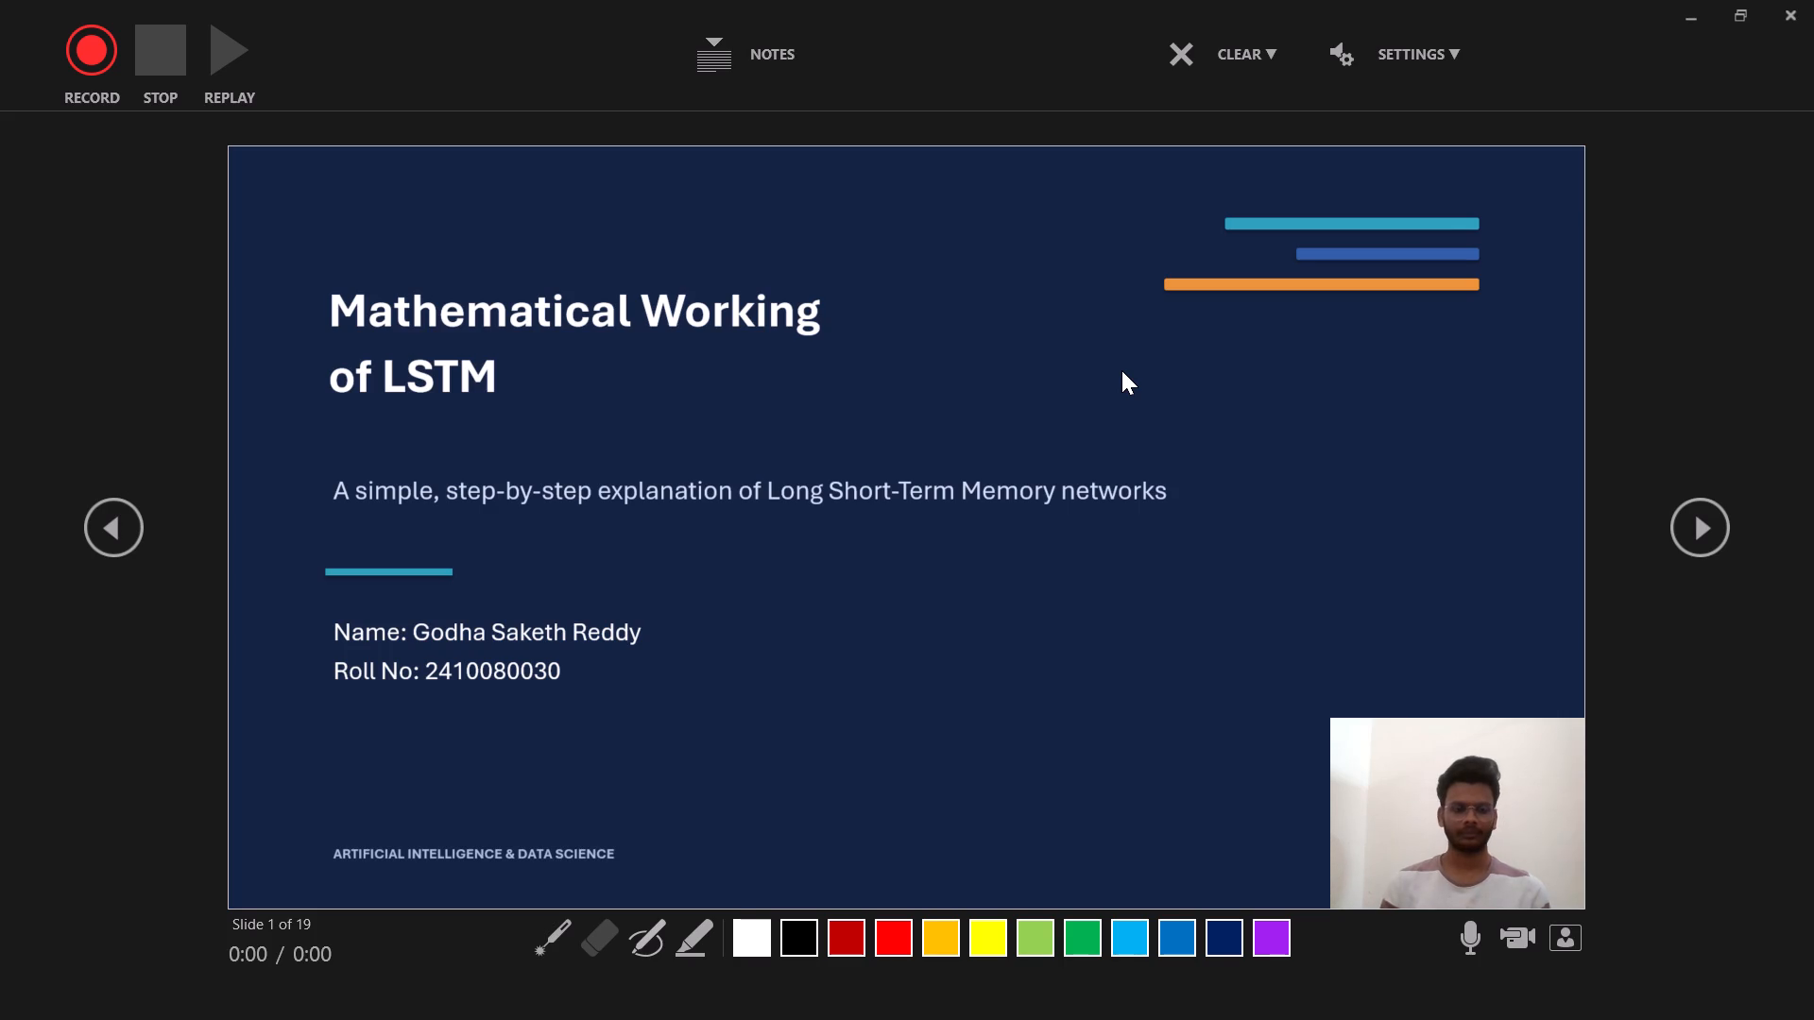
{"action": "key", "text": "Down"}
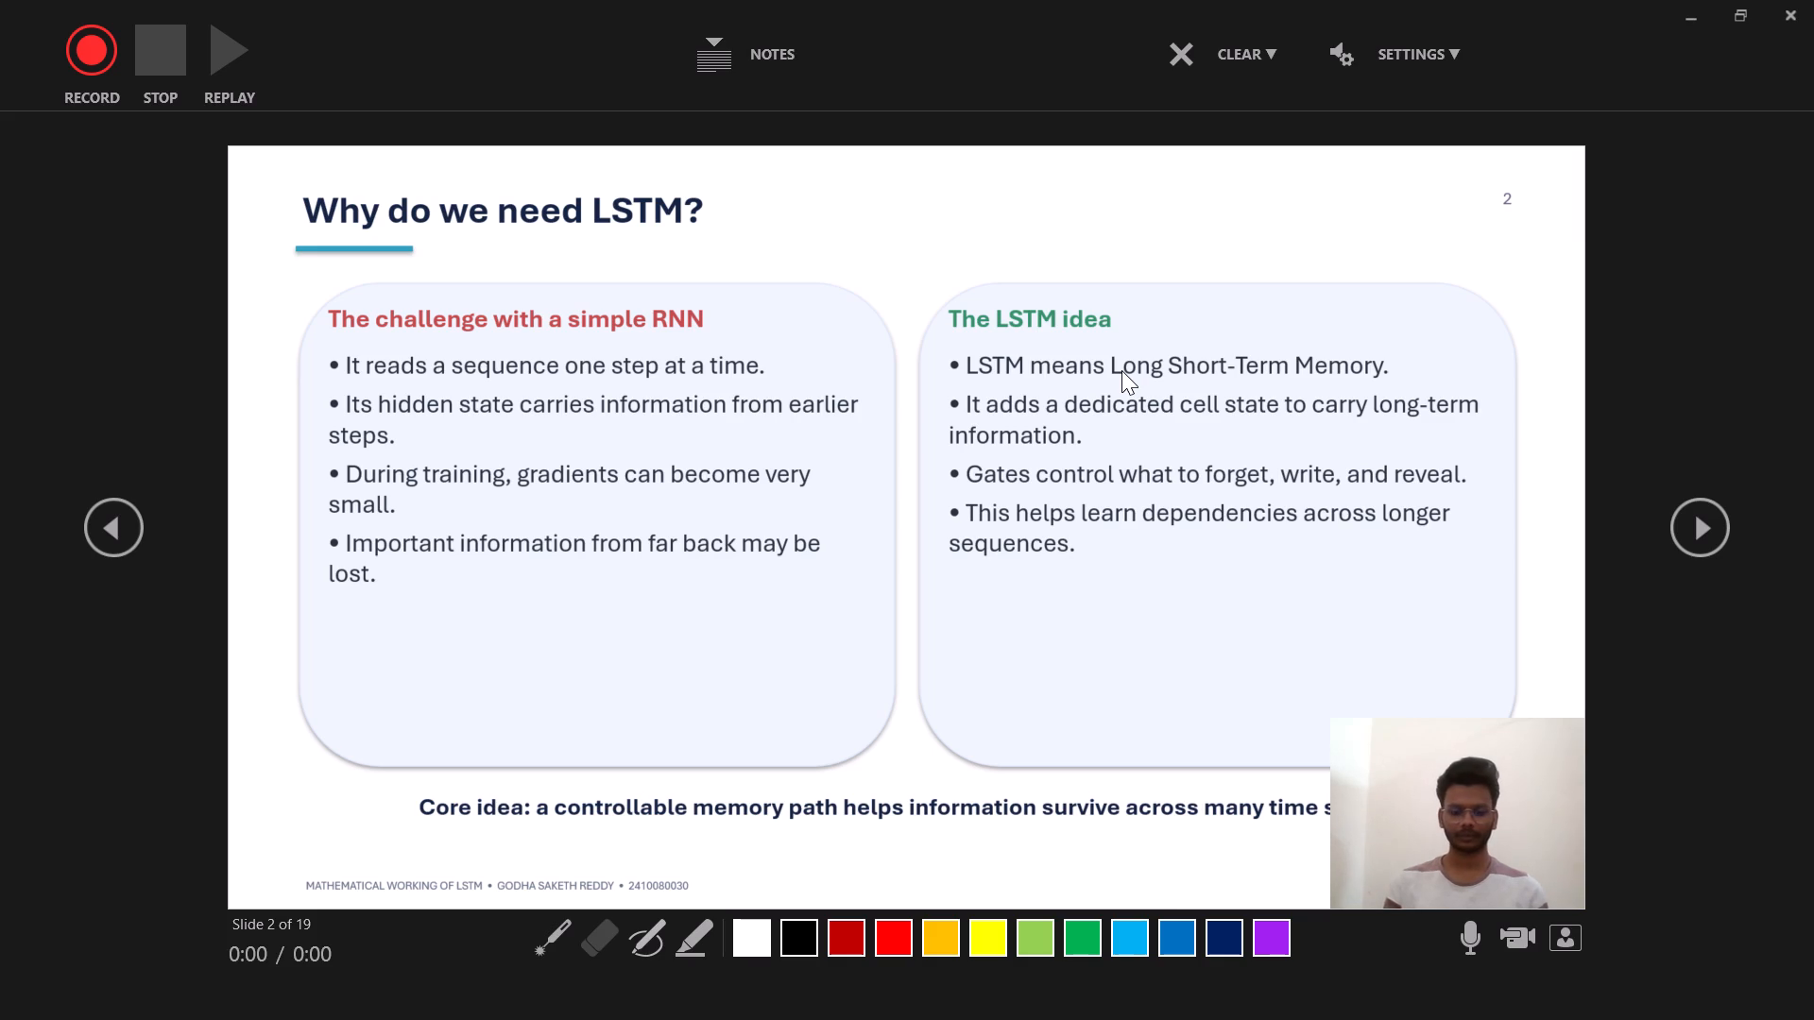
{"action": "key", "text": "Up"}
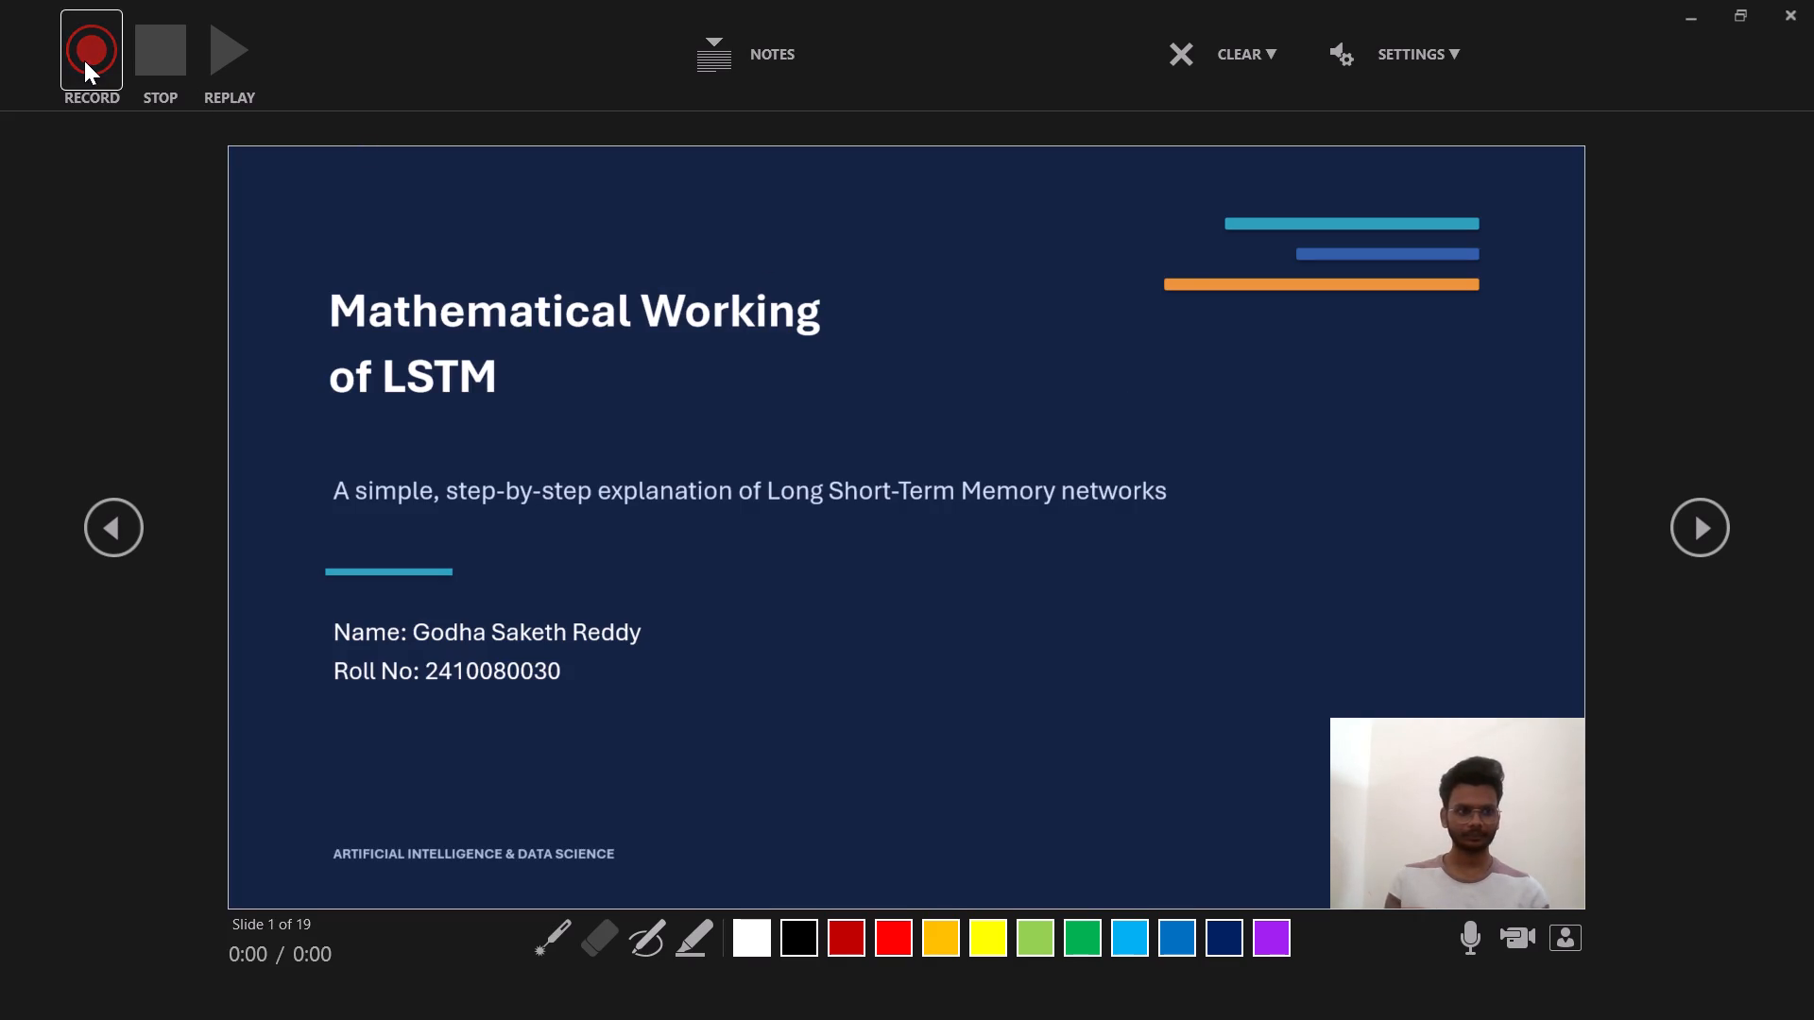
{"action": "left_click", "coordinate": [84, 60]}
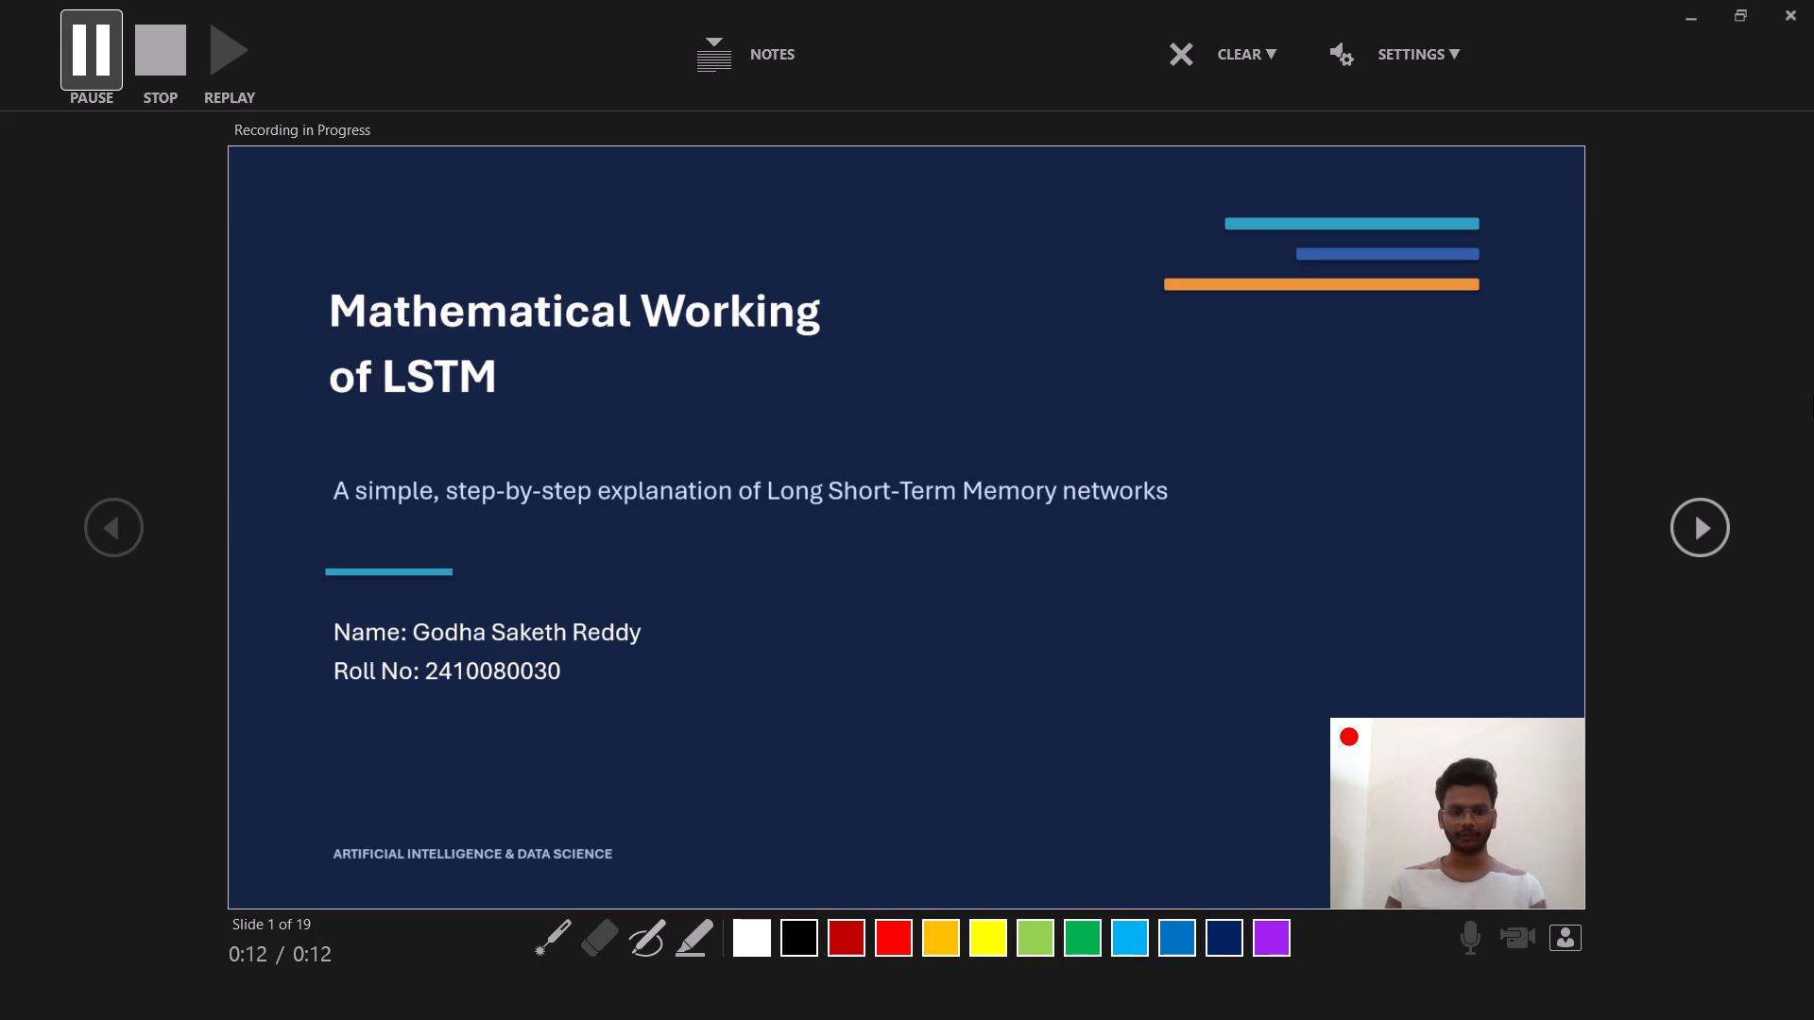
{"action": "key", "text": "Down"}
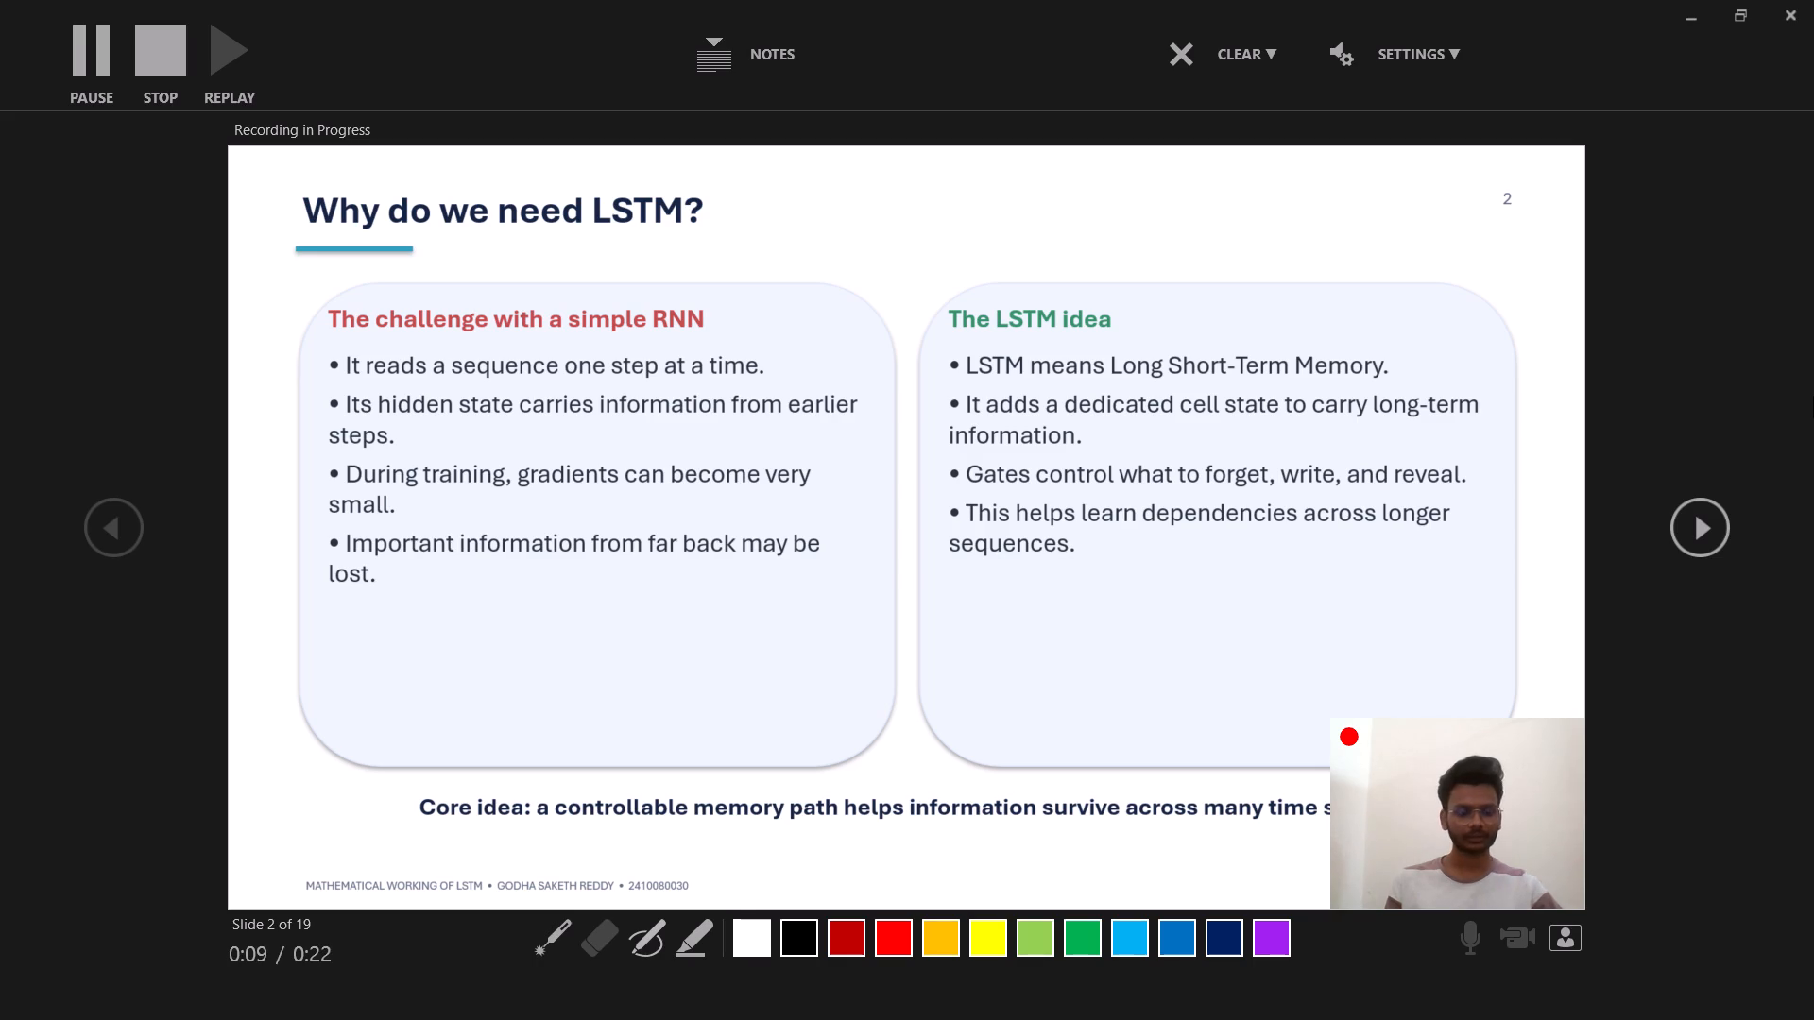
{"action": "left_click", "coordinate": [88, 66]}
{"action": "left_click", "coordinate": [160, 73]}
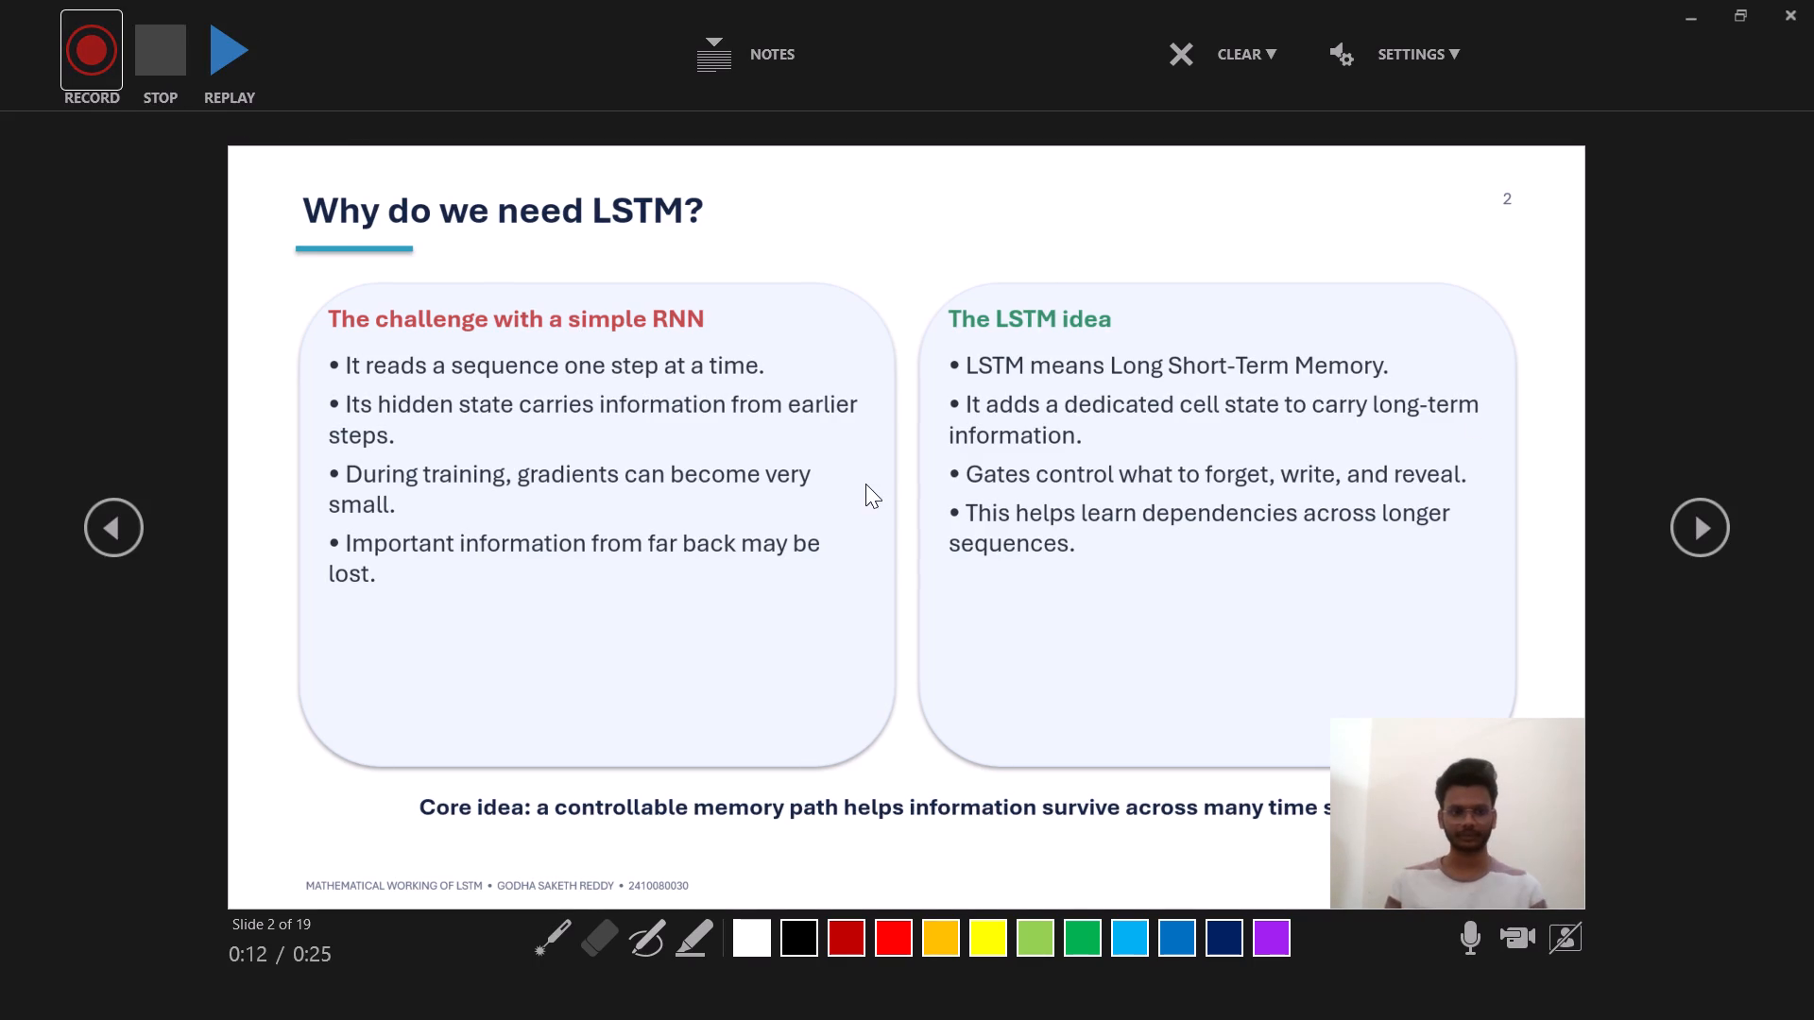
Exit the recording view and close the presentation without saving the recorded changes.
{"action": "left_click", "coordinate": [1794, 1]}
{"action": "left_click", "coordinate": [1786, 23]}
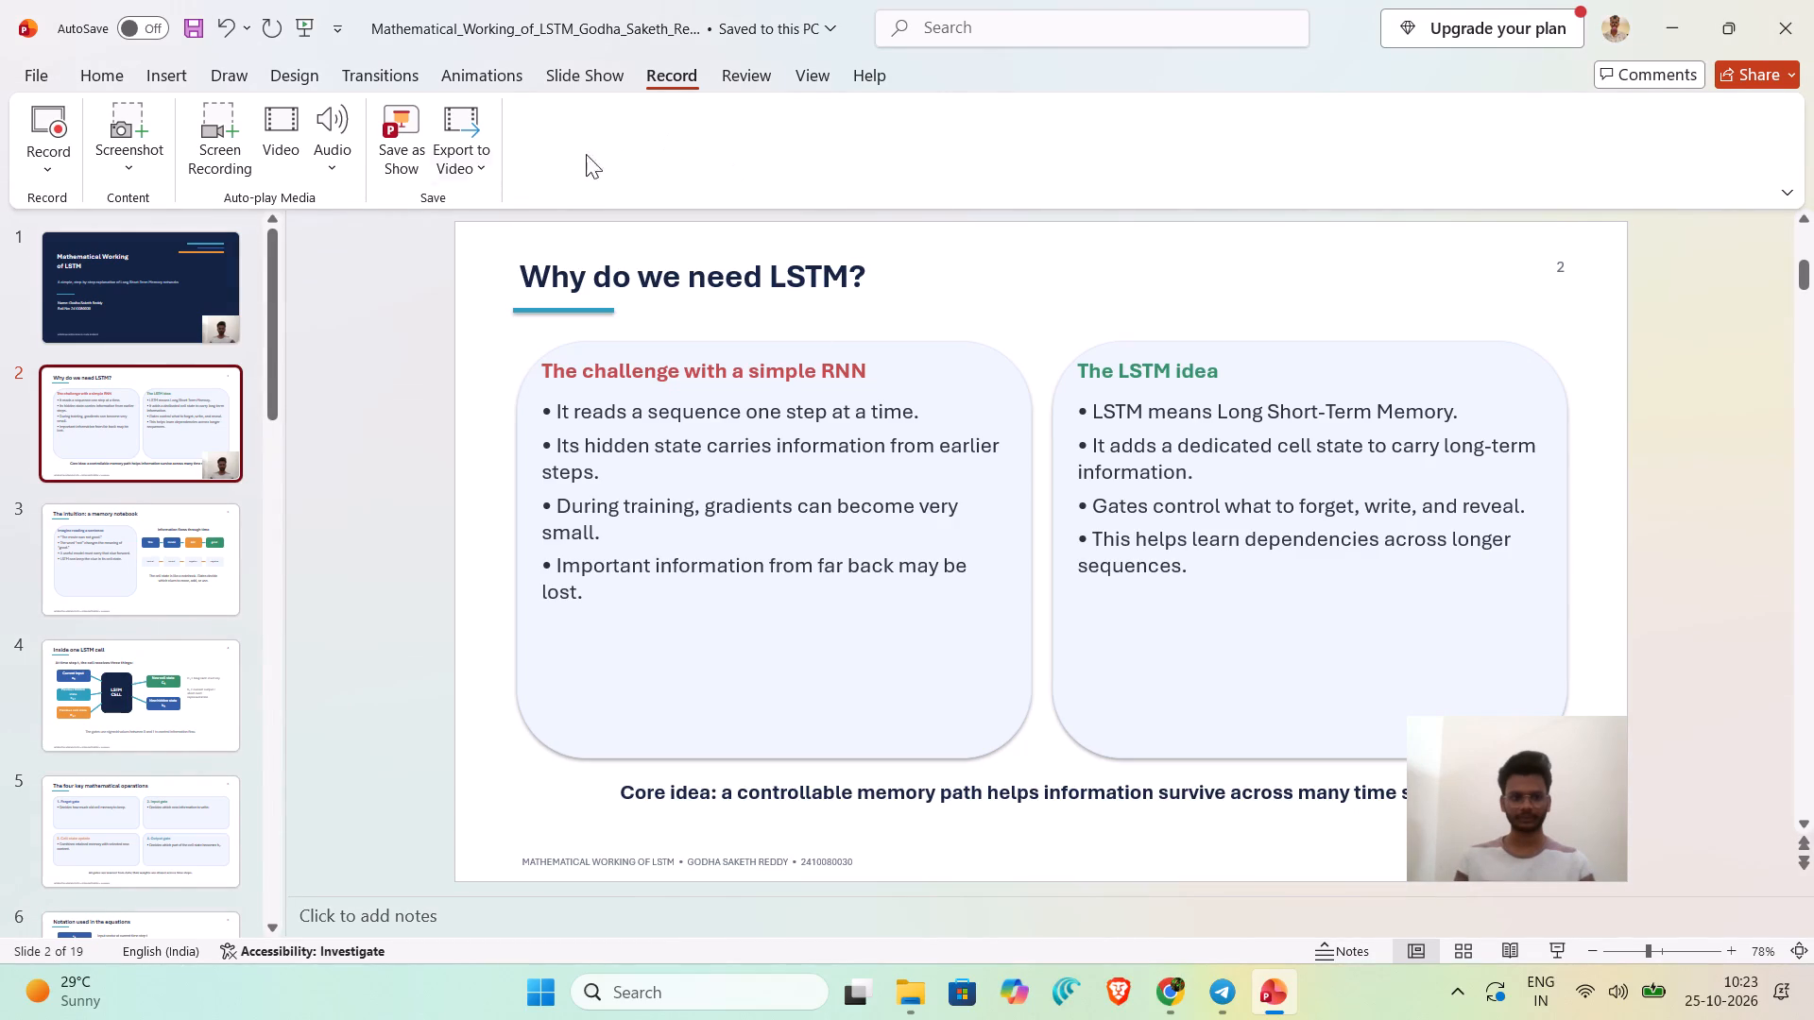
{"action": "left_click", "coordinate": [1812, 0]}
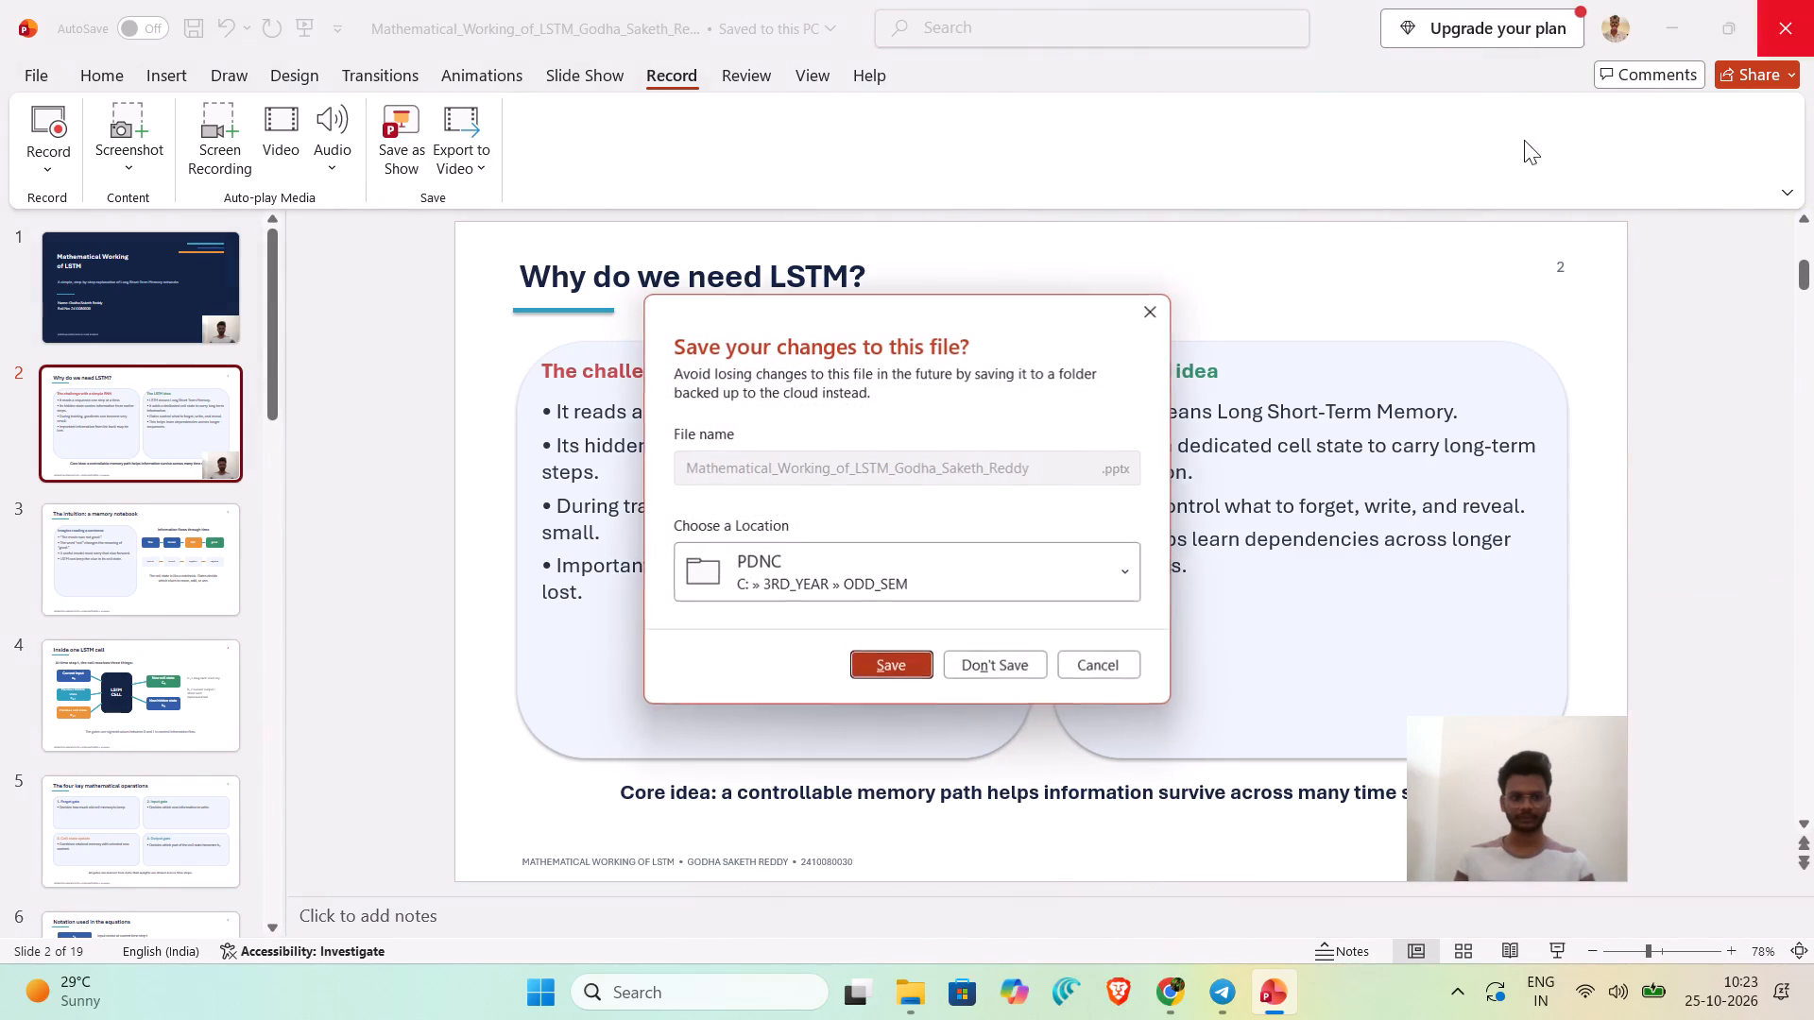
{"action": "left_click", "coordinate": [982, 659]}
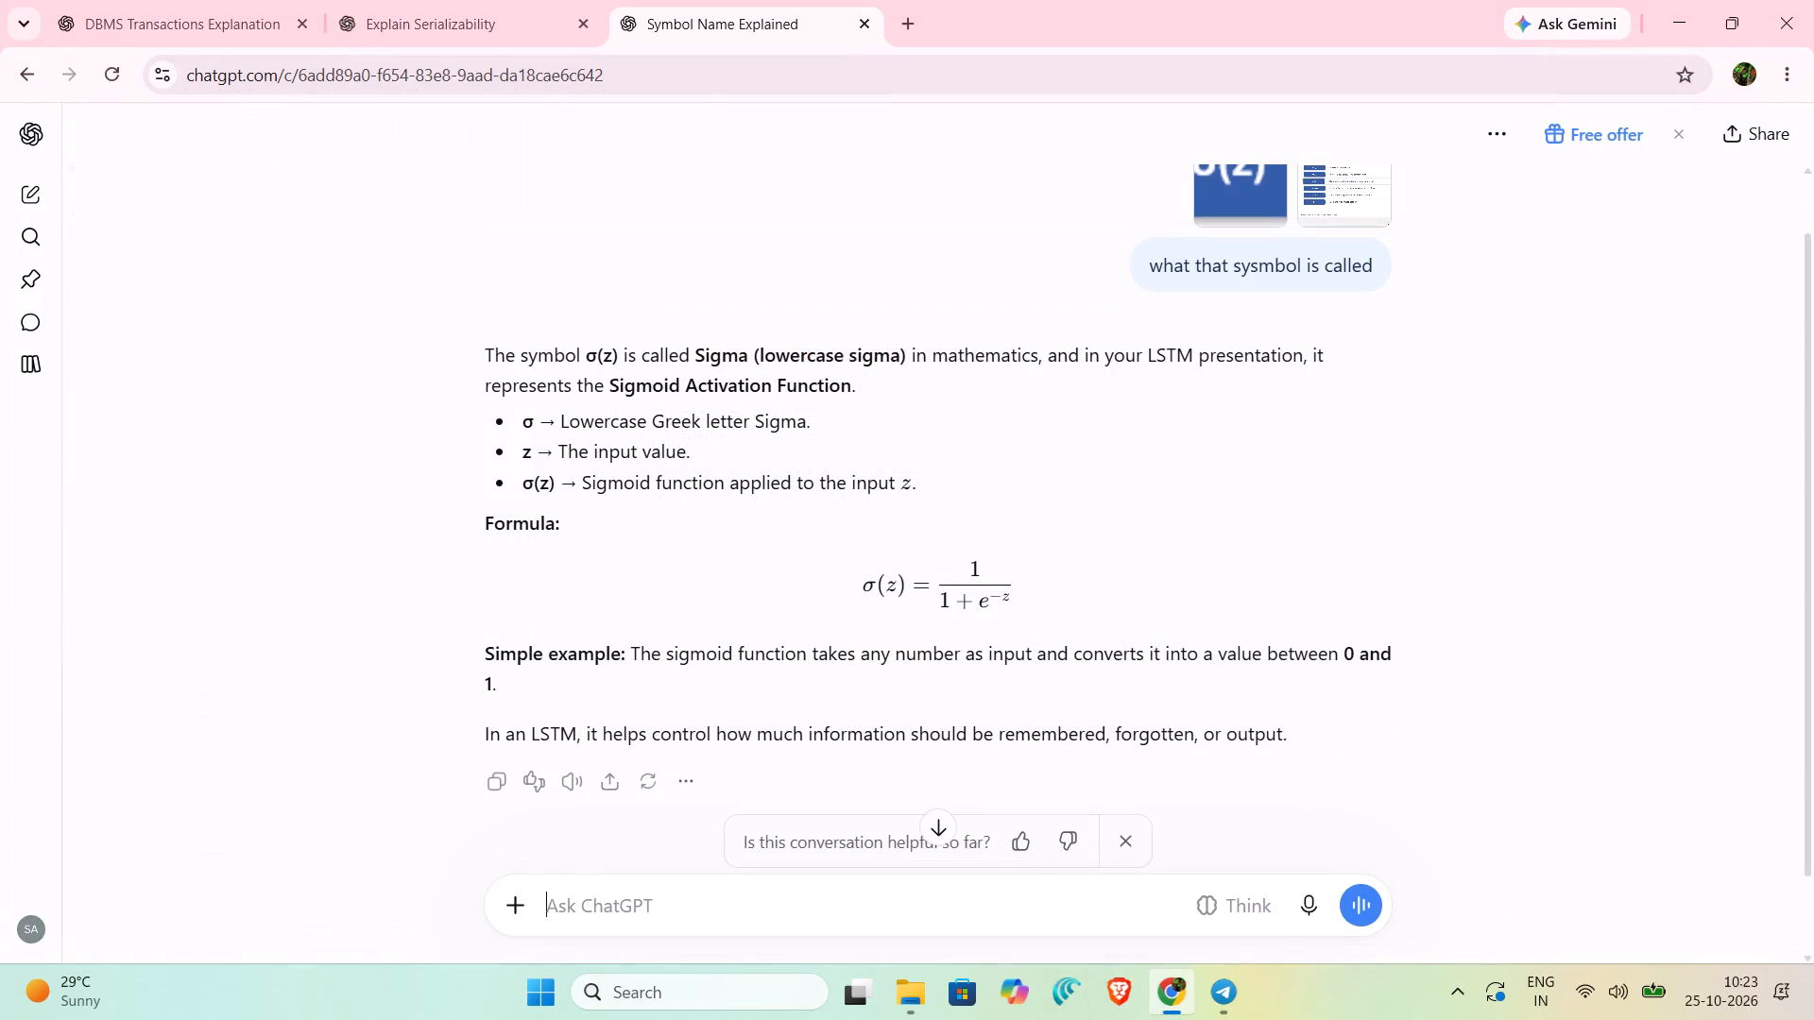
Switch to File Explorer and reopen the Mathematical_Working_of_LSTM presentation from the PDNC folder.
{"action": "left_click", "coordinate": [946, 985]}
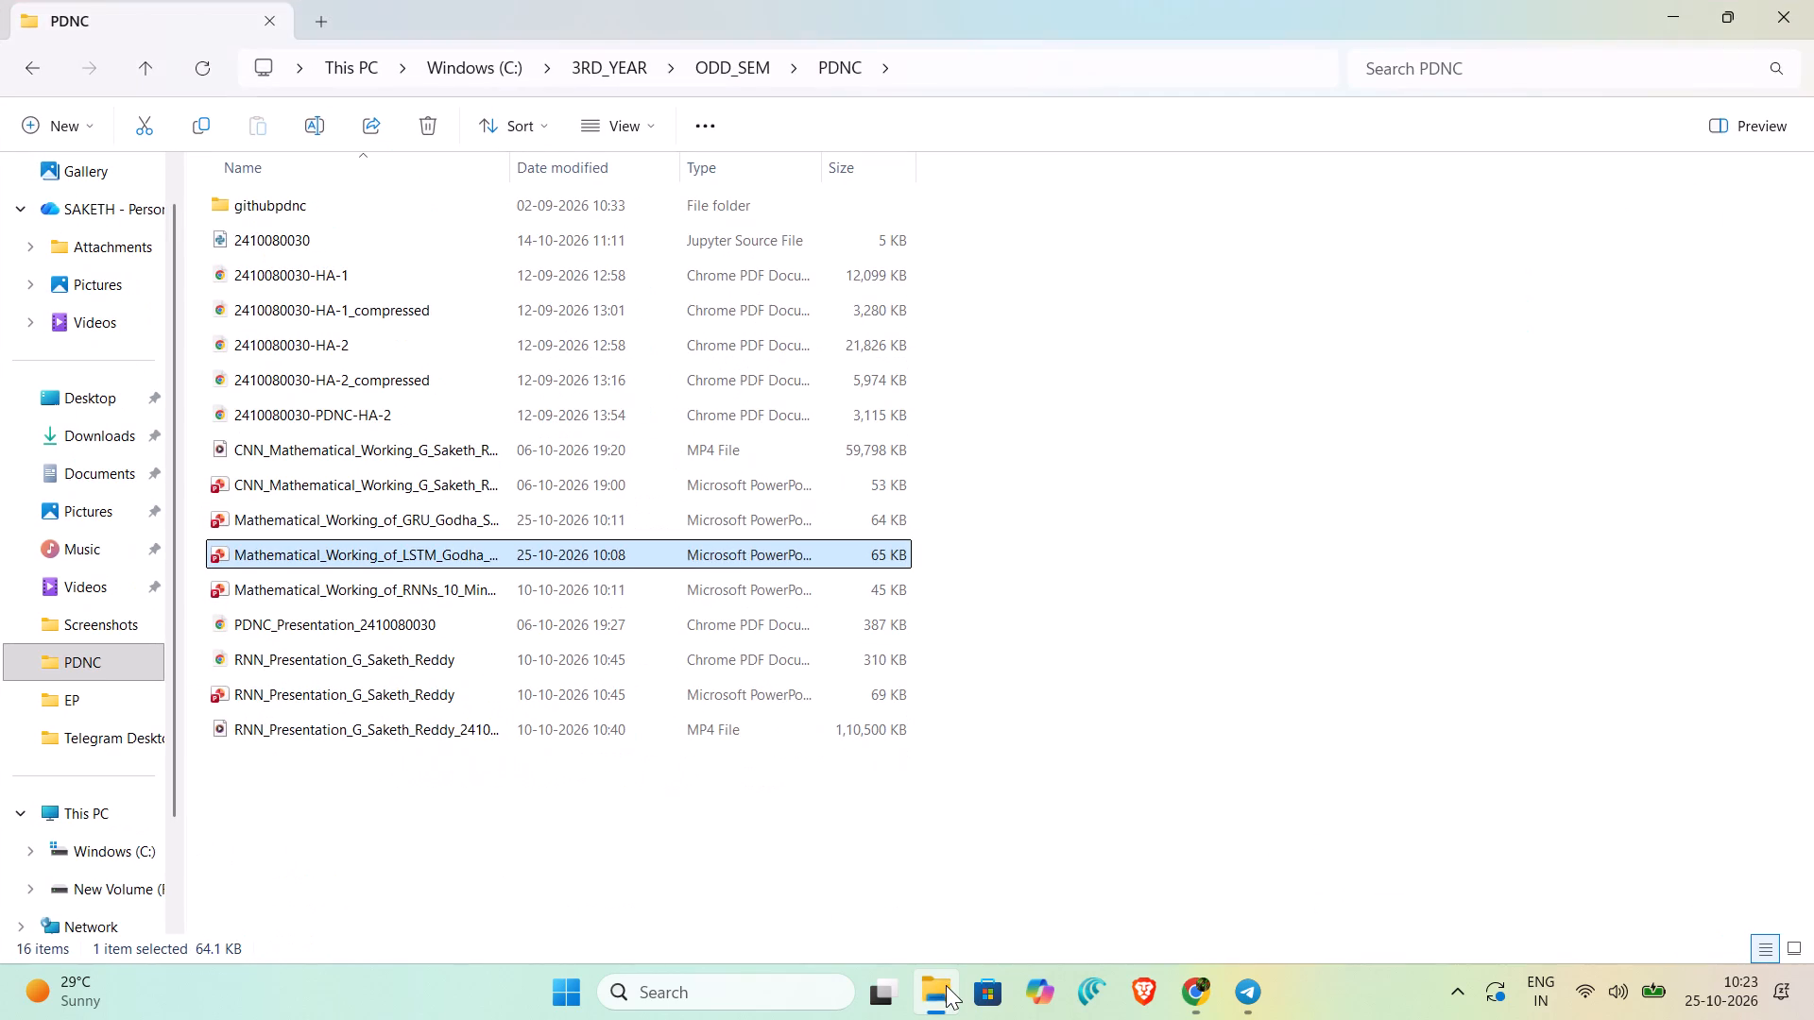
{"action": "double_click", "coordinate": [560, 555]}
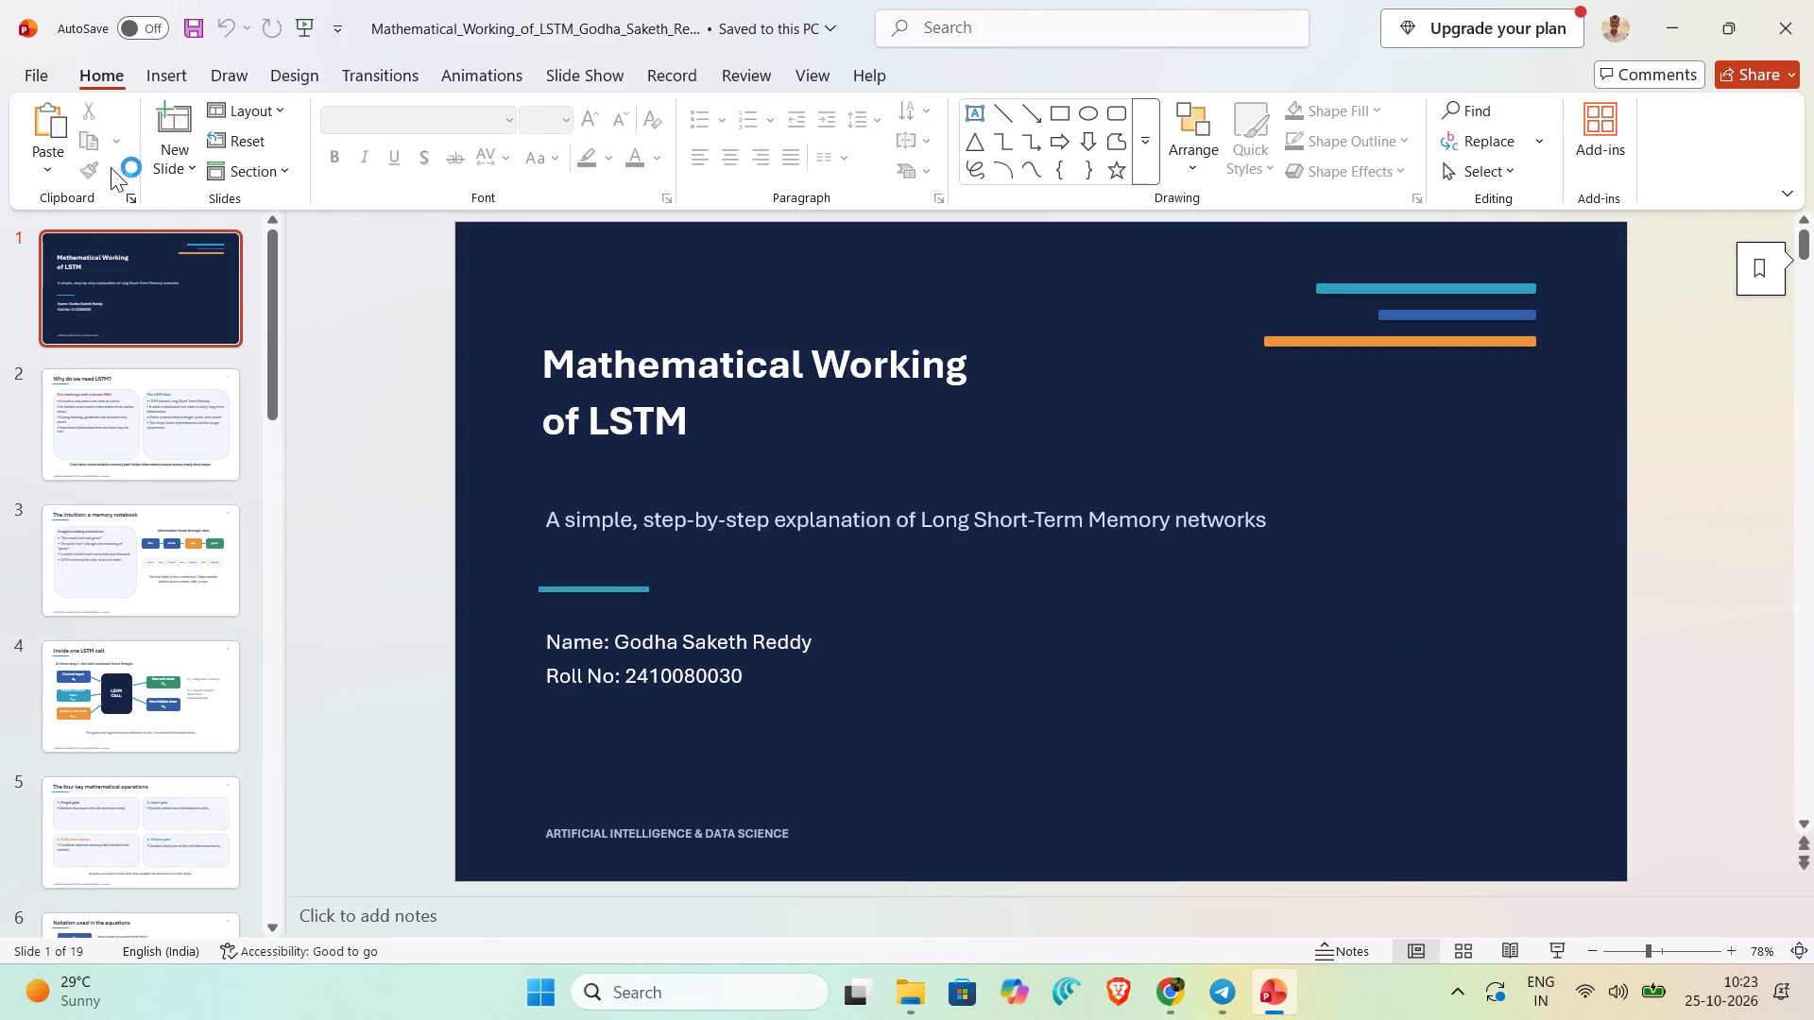
Start a new slide show recording from the current title slide and advance to "Why do we need LSTM?" while recording.
{"action": "left_click", "coordinate": [649, 76]}
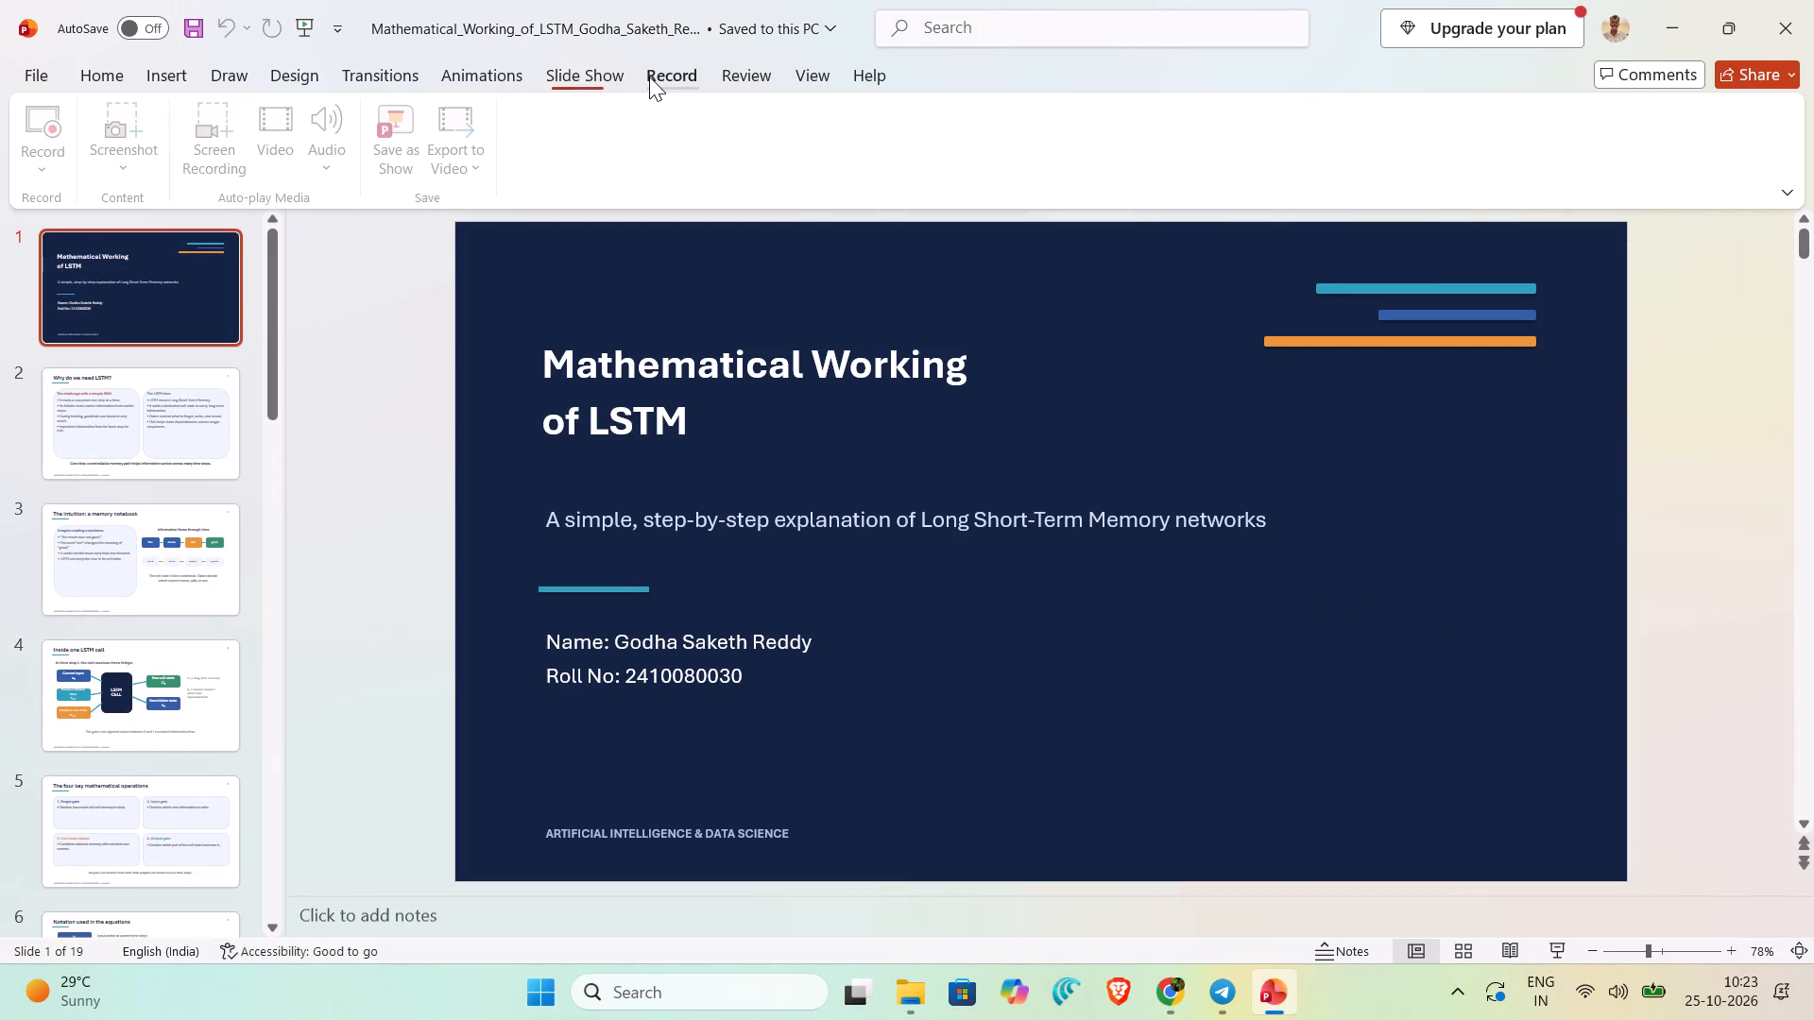
{"action": "left_click", "coordinate": [45, 164]}
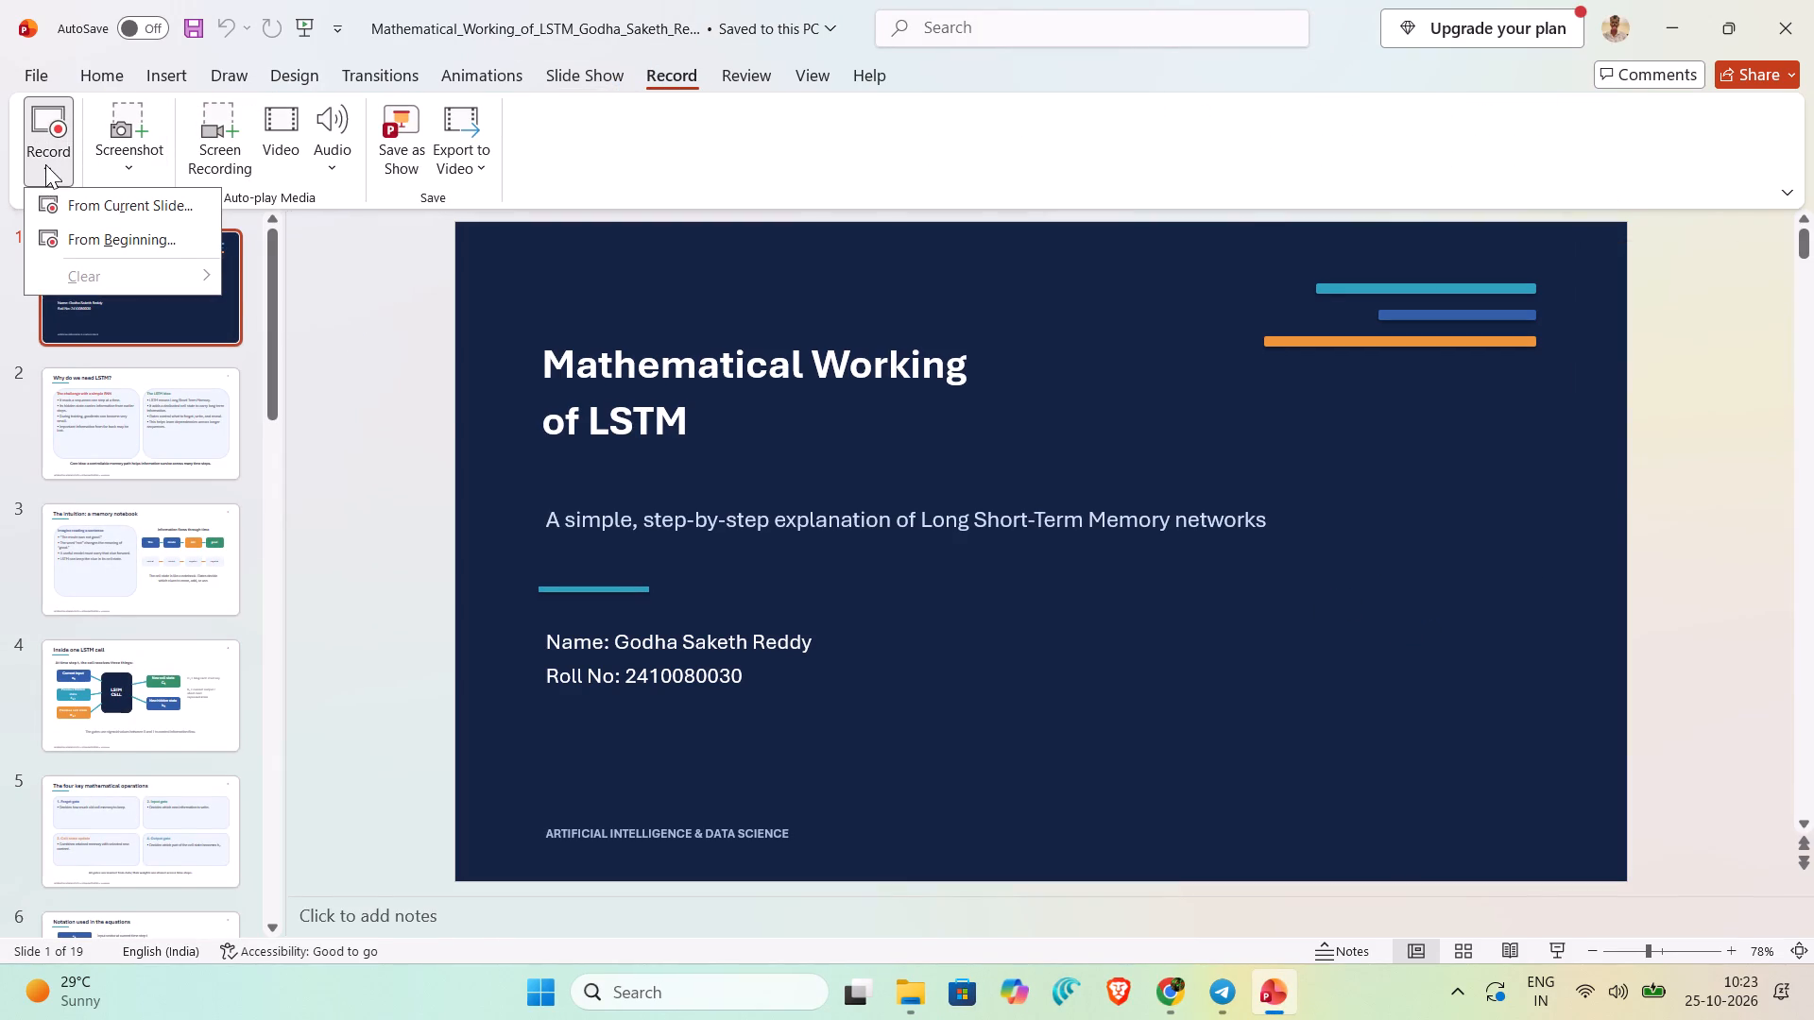
{"action": "left_click", "coordinate": [128, 212]}
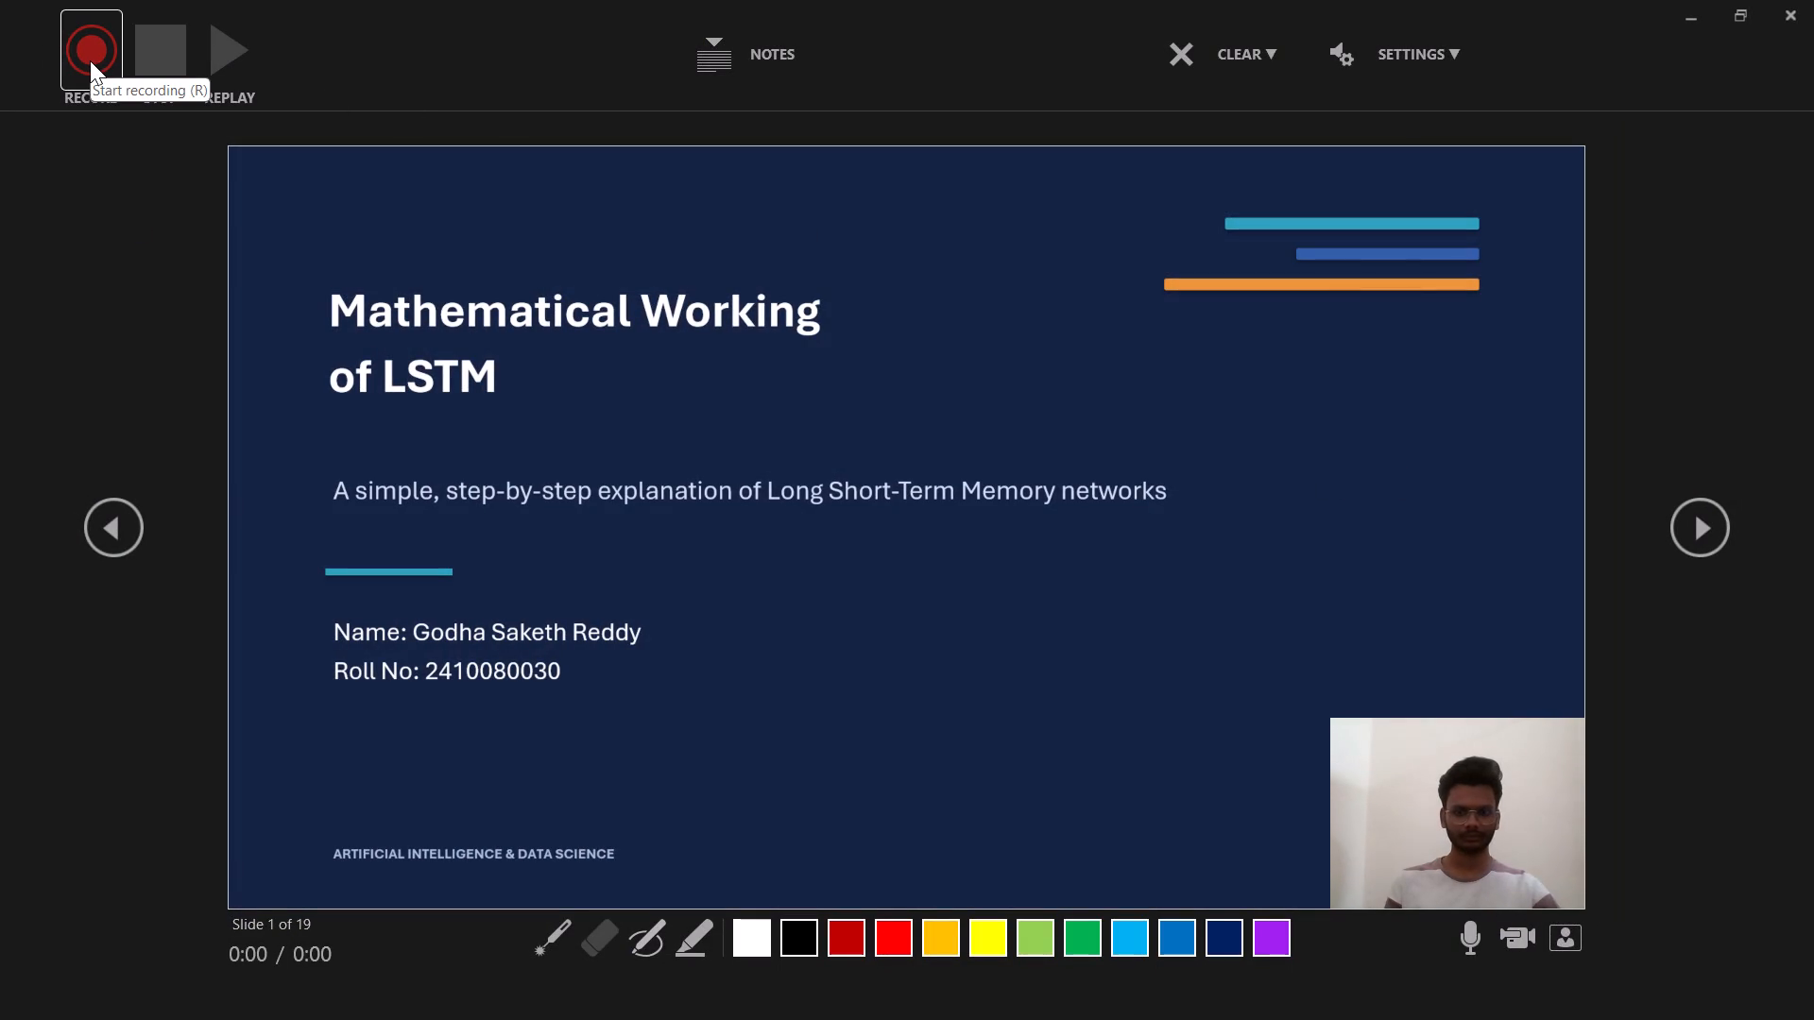
{"action": "left_click", "coordinate": [90, 60]}
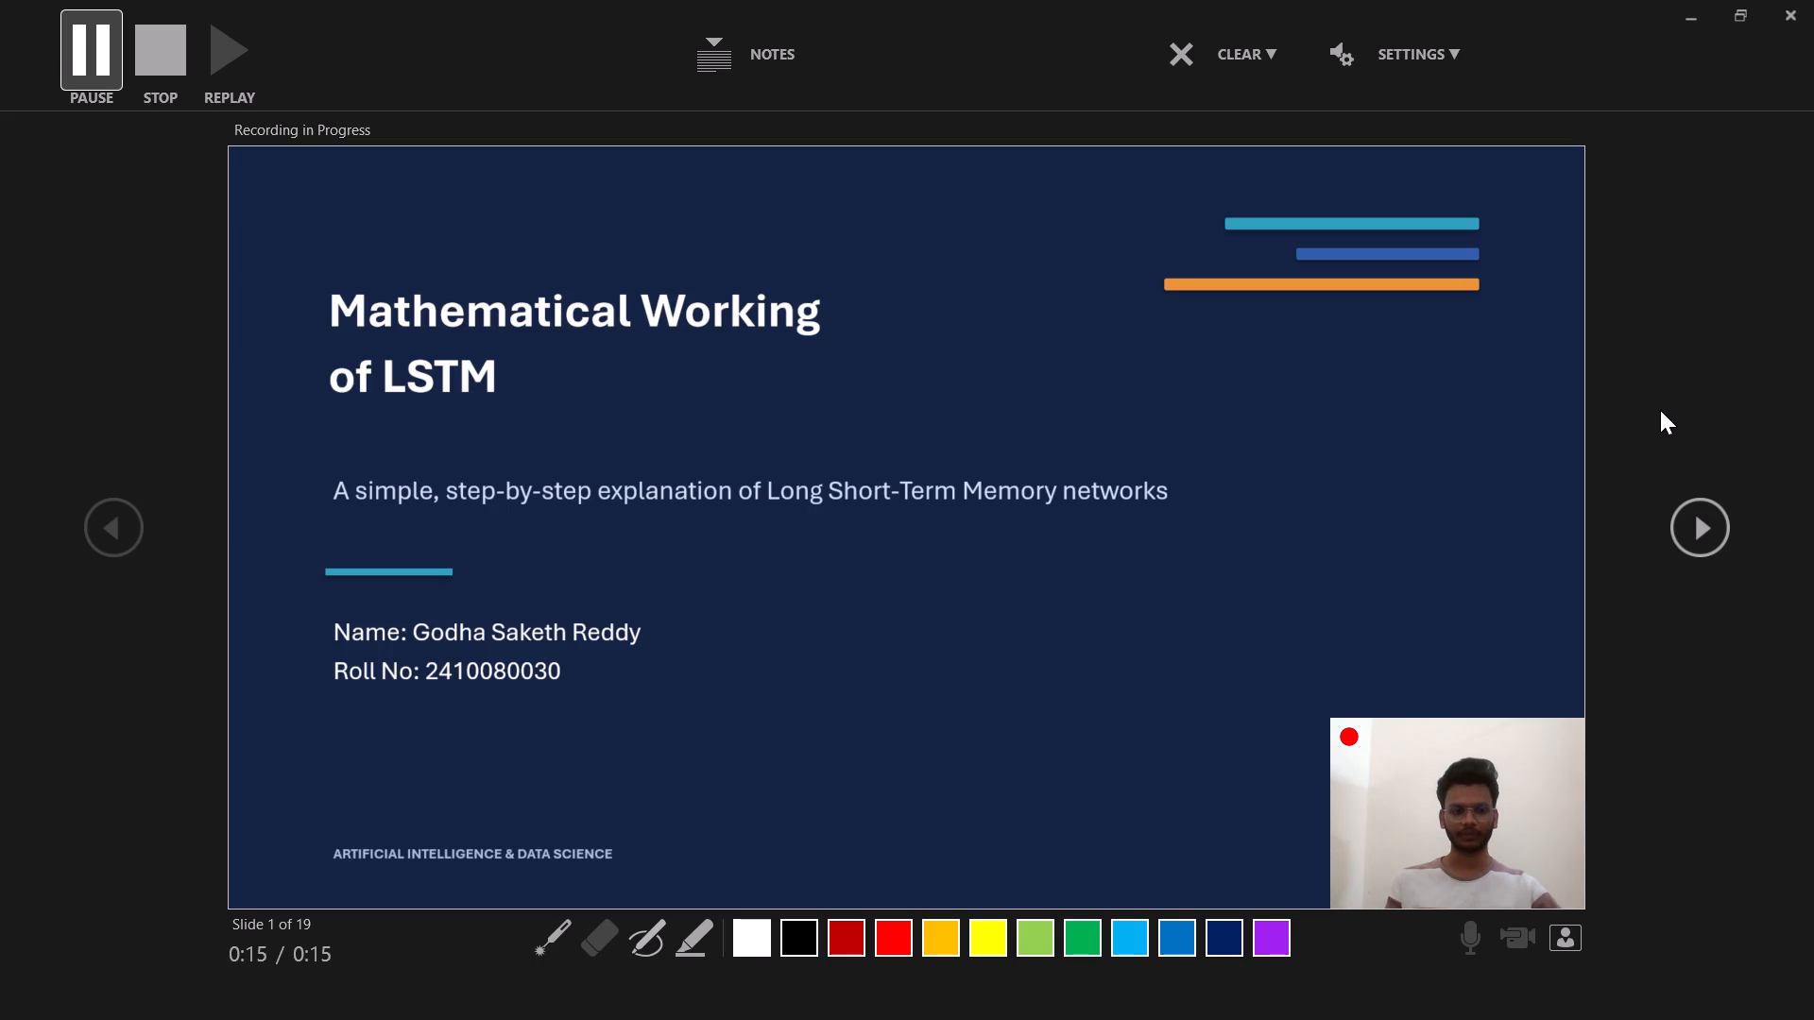
{"action": "key", "text": "Down"}
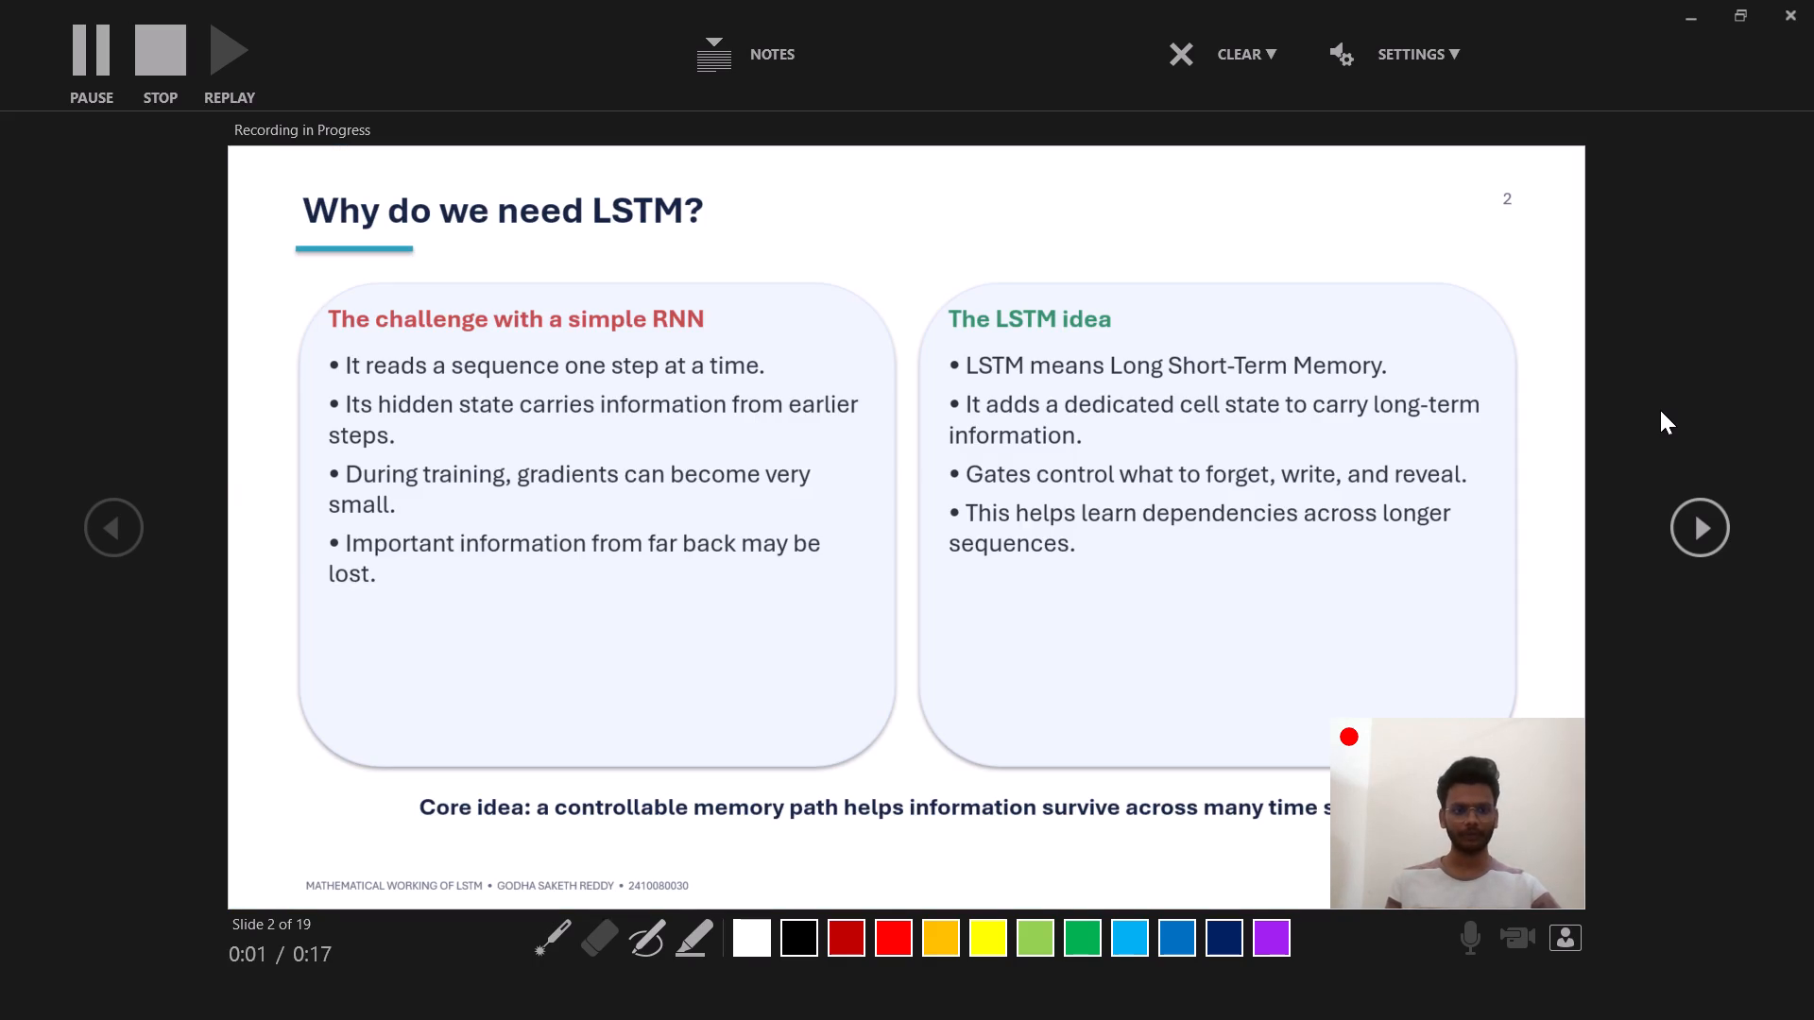
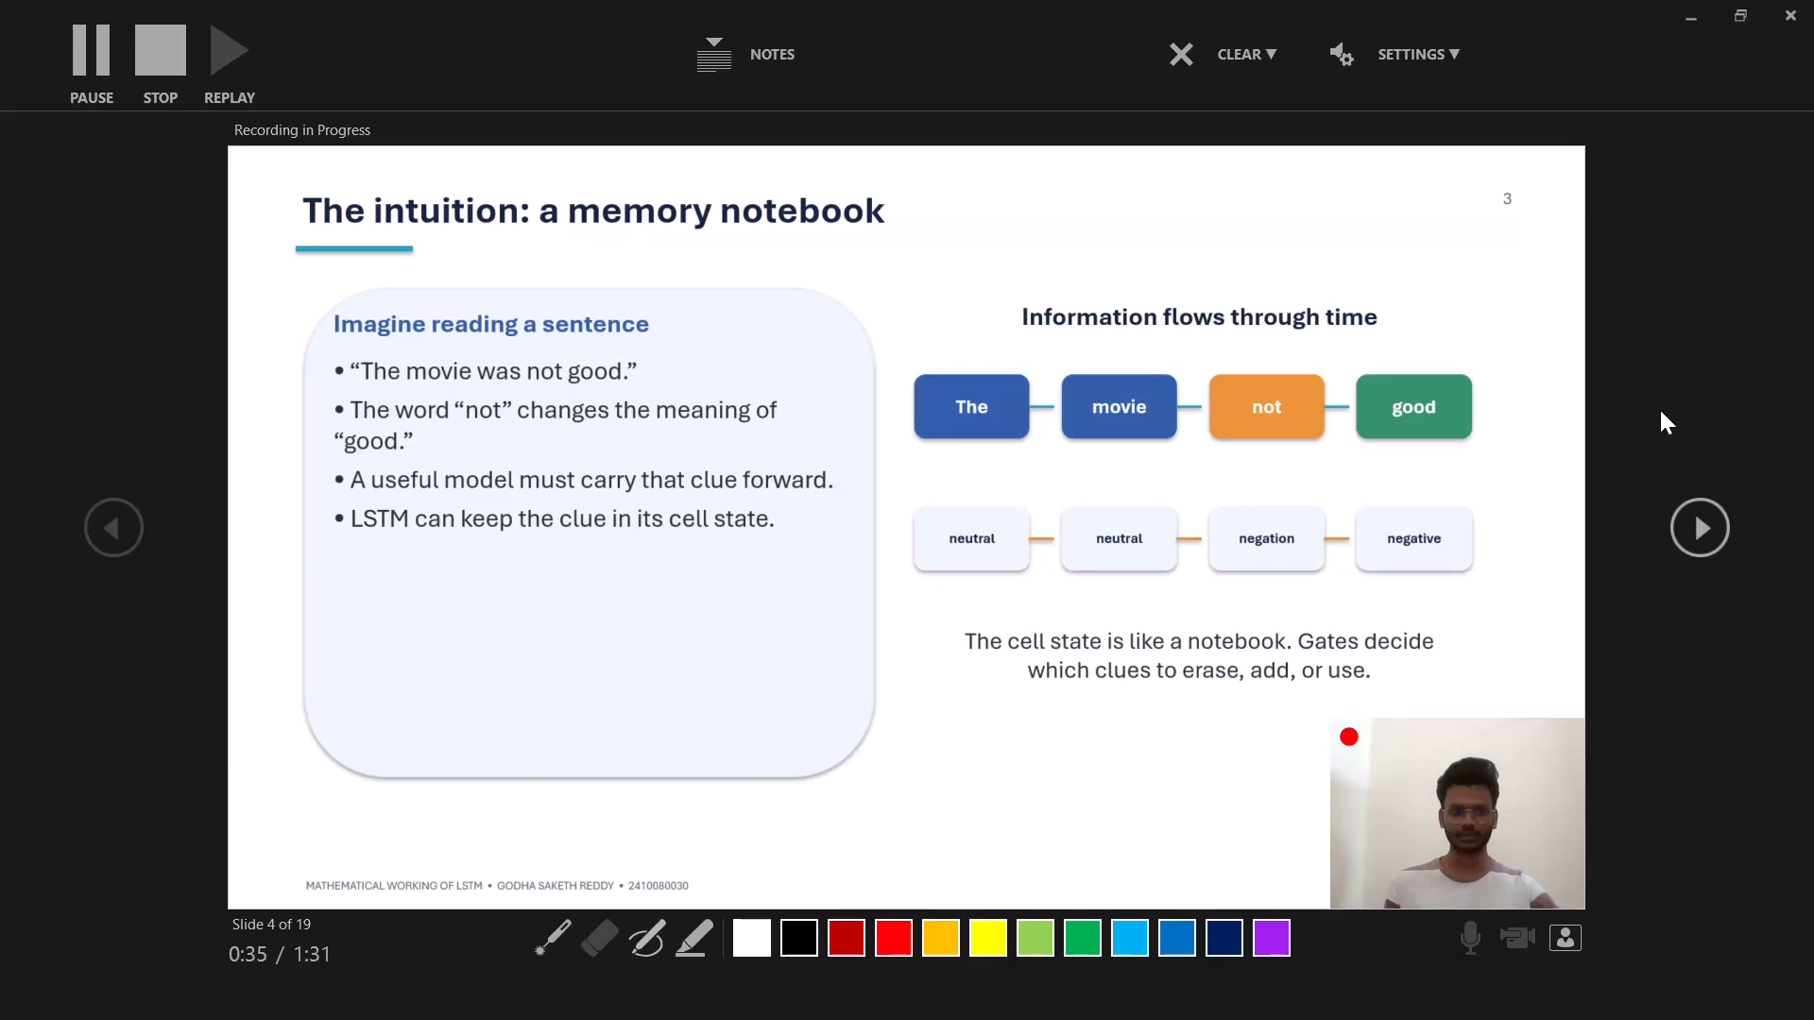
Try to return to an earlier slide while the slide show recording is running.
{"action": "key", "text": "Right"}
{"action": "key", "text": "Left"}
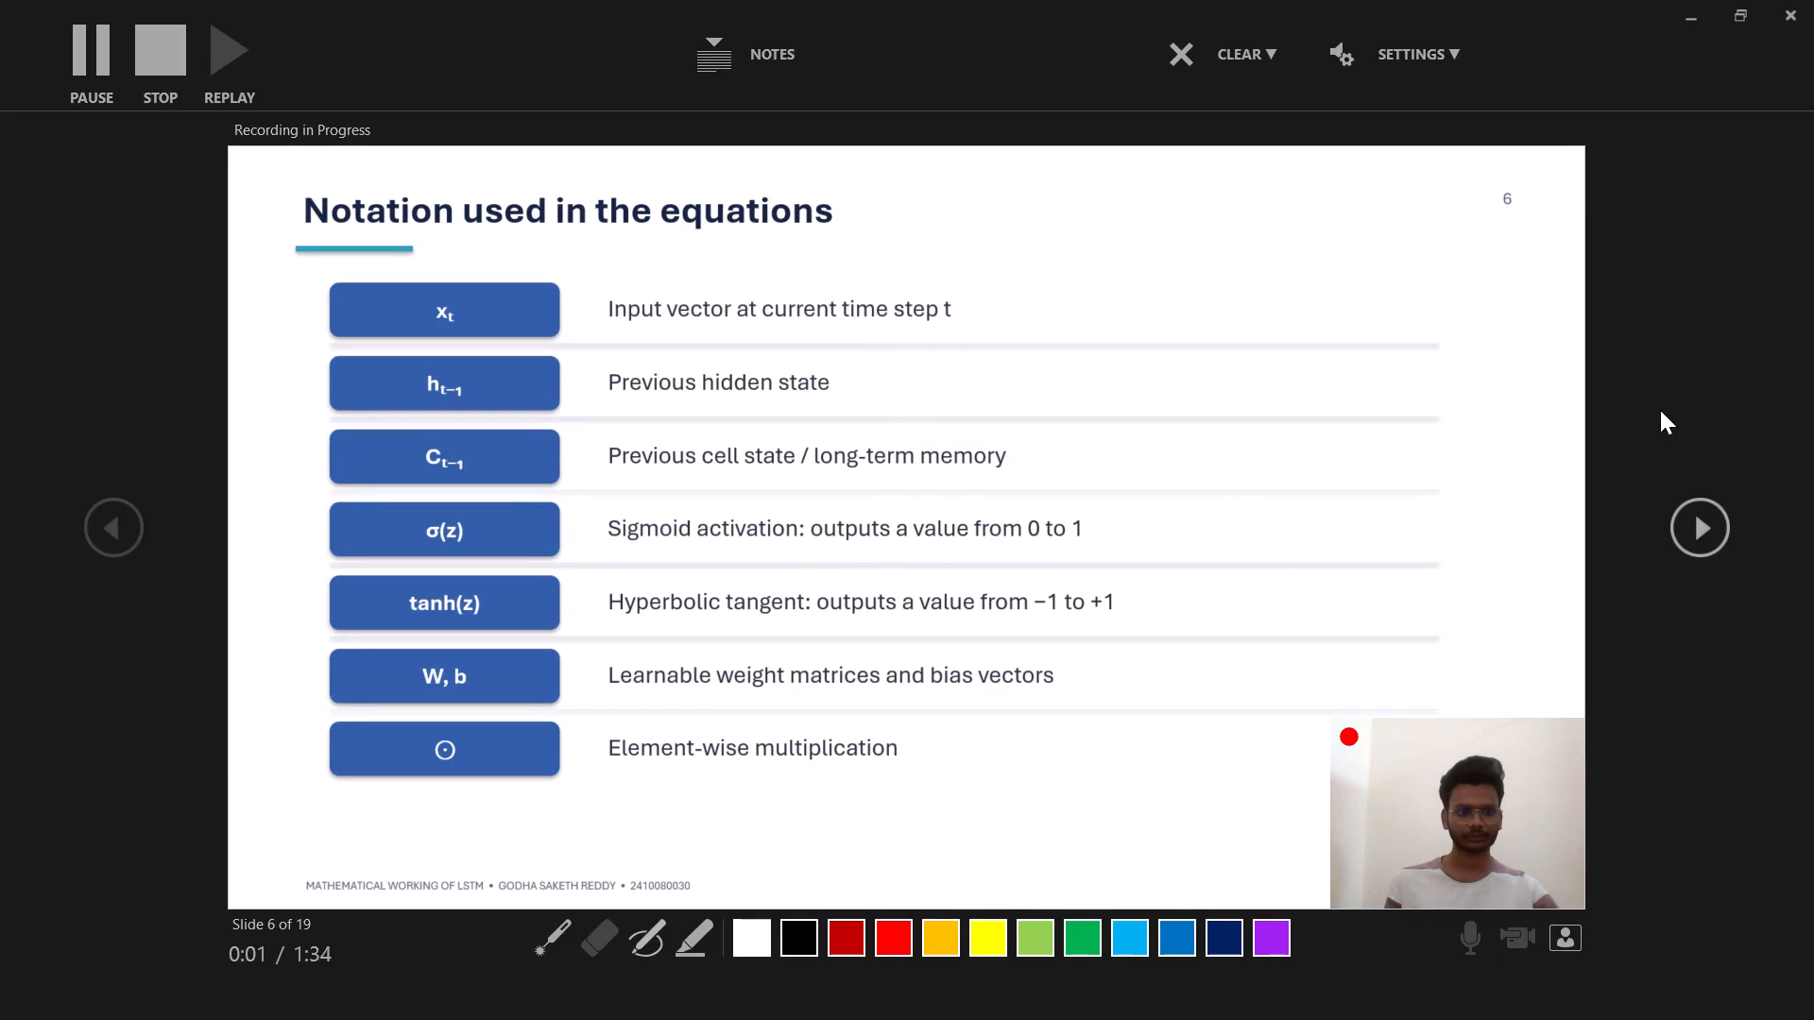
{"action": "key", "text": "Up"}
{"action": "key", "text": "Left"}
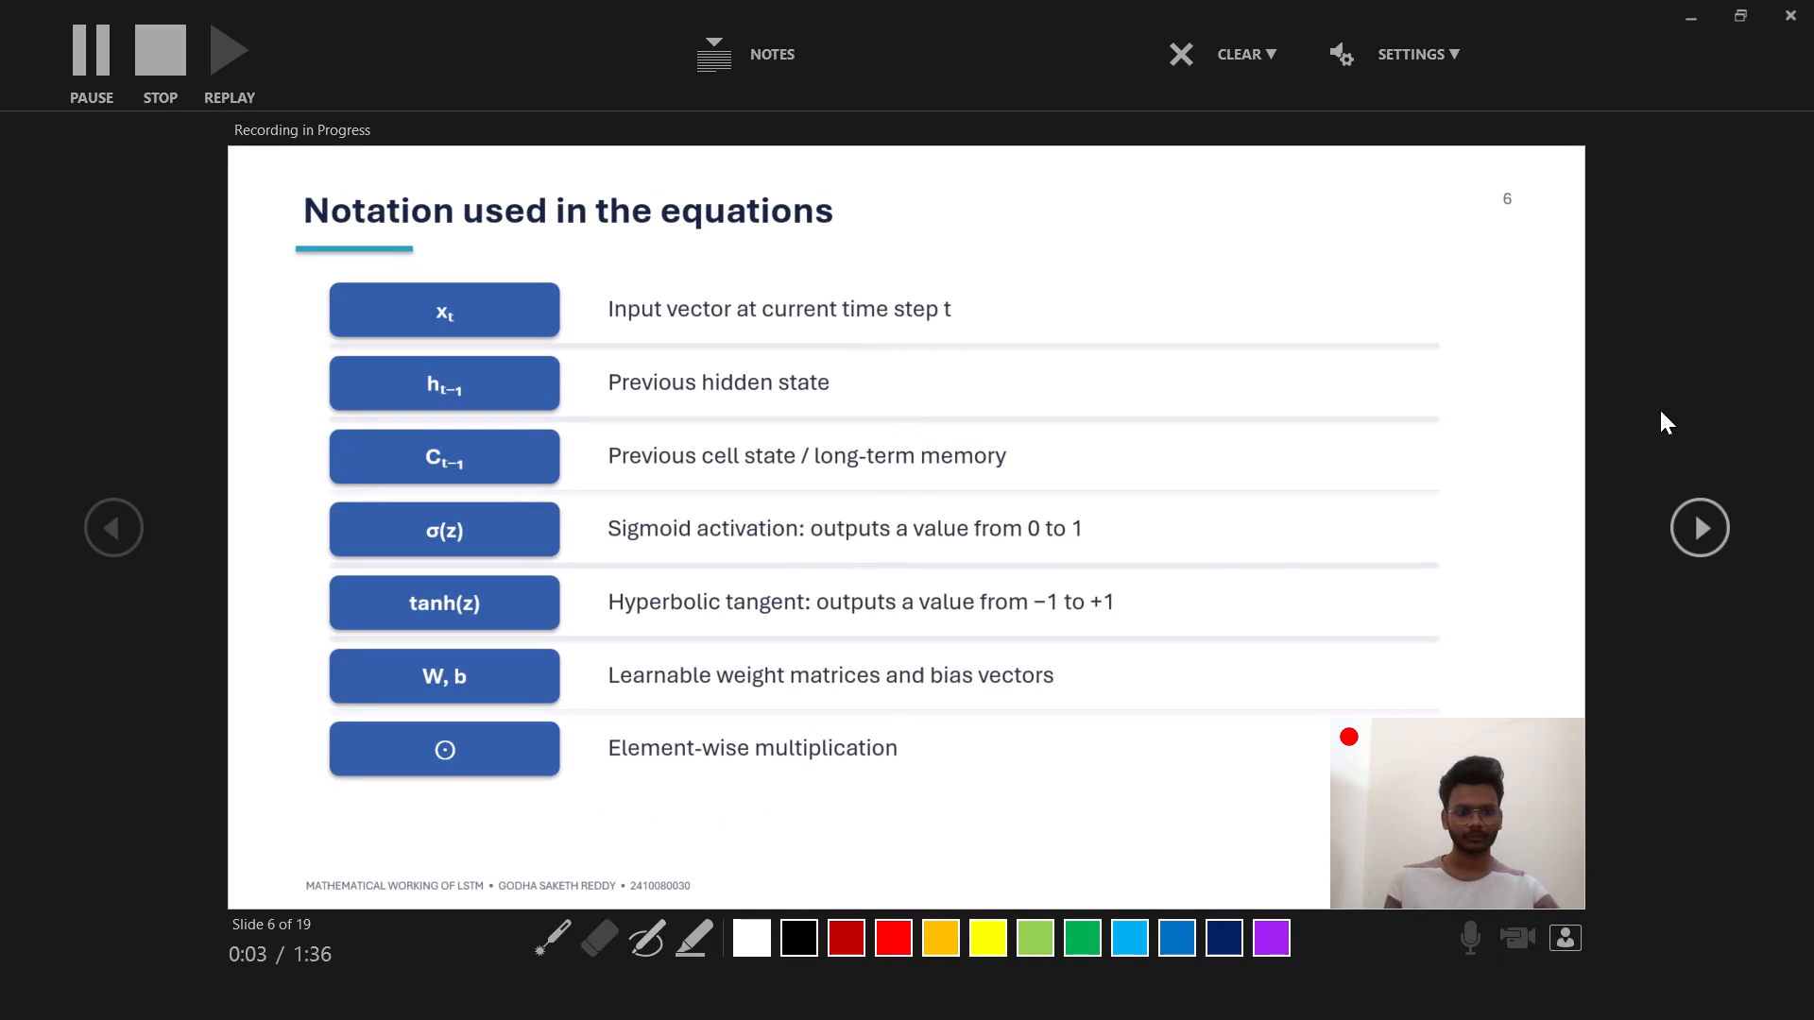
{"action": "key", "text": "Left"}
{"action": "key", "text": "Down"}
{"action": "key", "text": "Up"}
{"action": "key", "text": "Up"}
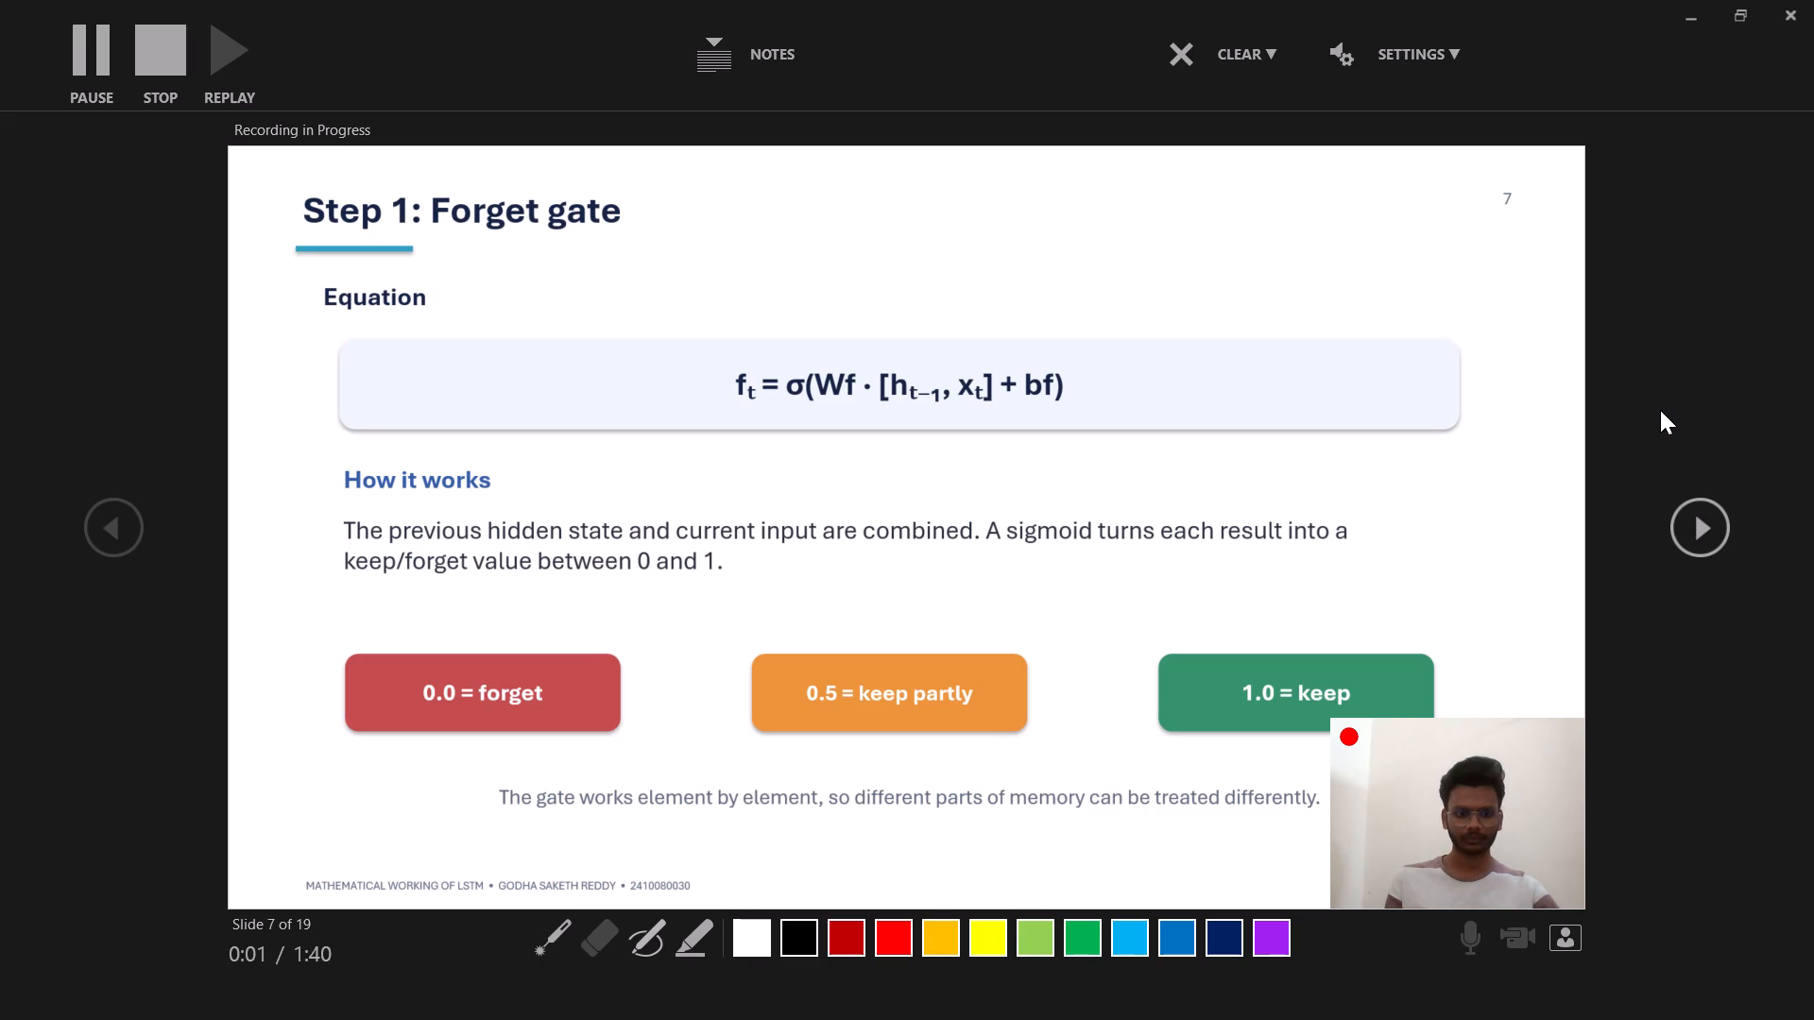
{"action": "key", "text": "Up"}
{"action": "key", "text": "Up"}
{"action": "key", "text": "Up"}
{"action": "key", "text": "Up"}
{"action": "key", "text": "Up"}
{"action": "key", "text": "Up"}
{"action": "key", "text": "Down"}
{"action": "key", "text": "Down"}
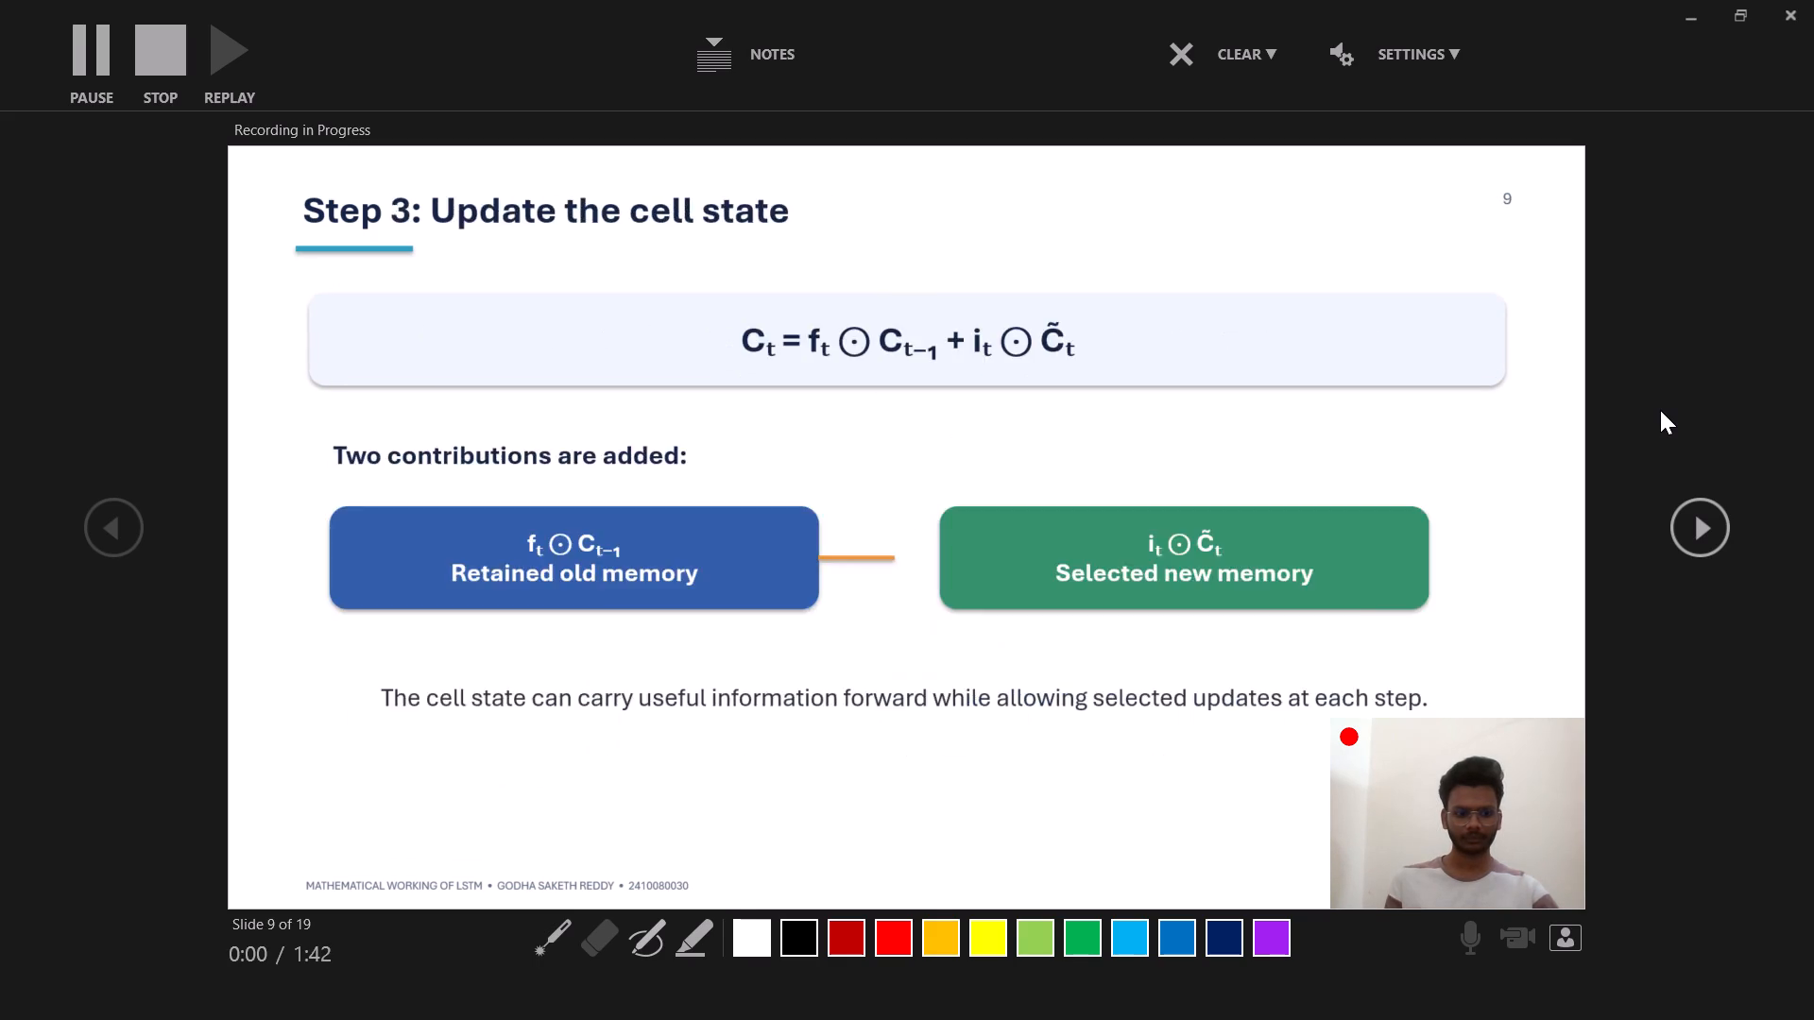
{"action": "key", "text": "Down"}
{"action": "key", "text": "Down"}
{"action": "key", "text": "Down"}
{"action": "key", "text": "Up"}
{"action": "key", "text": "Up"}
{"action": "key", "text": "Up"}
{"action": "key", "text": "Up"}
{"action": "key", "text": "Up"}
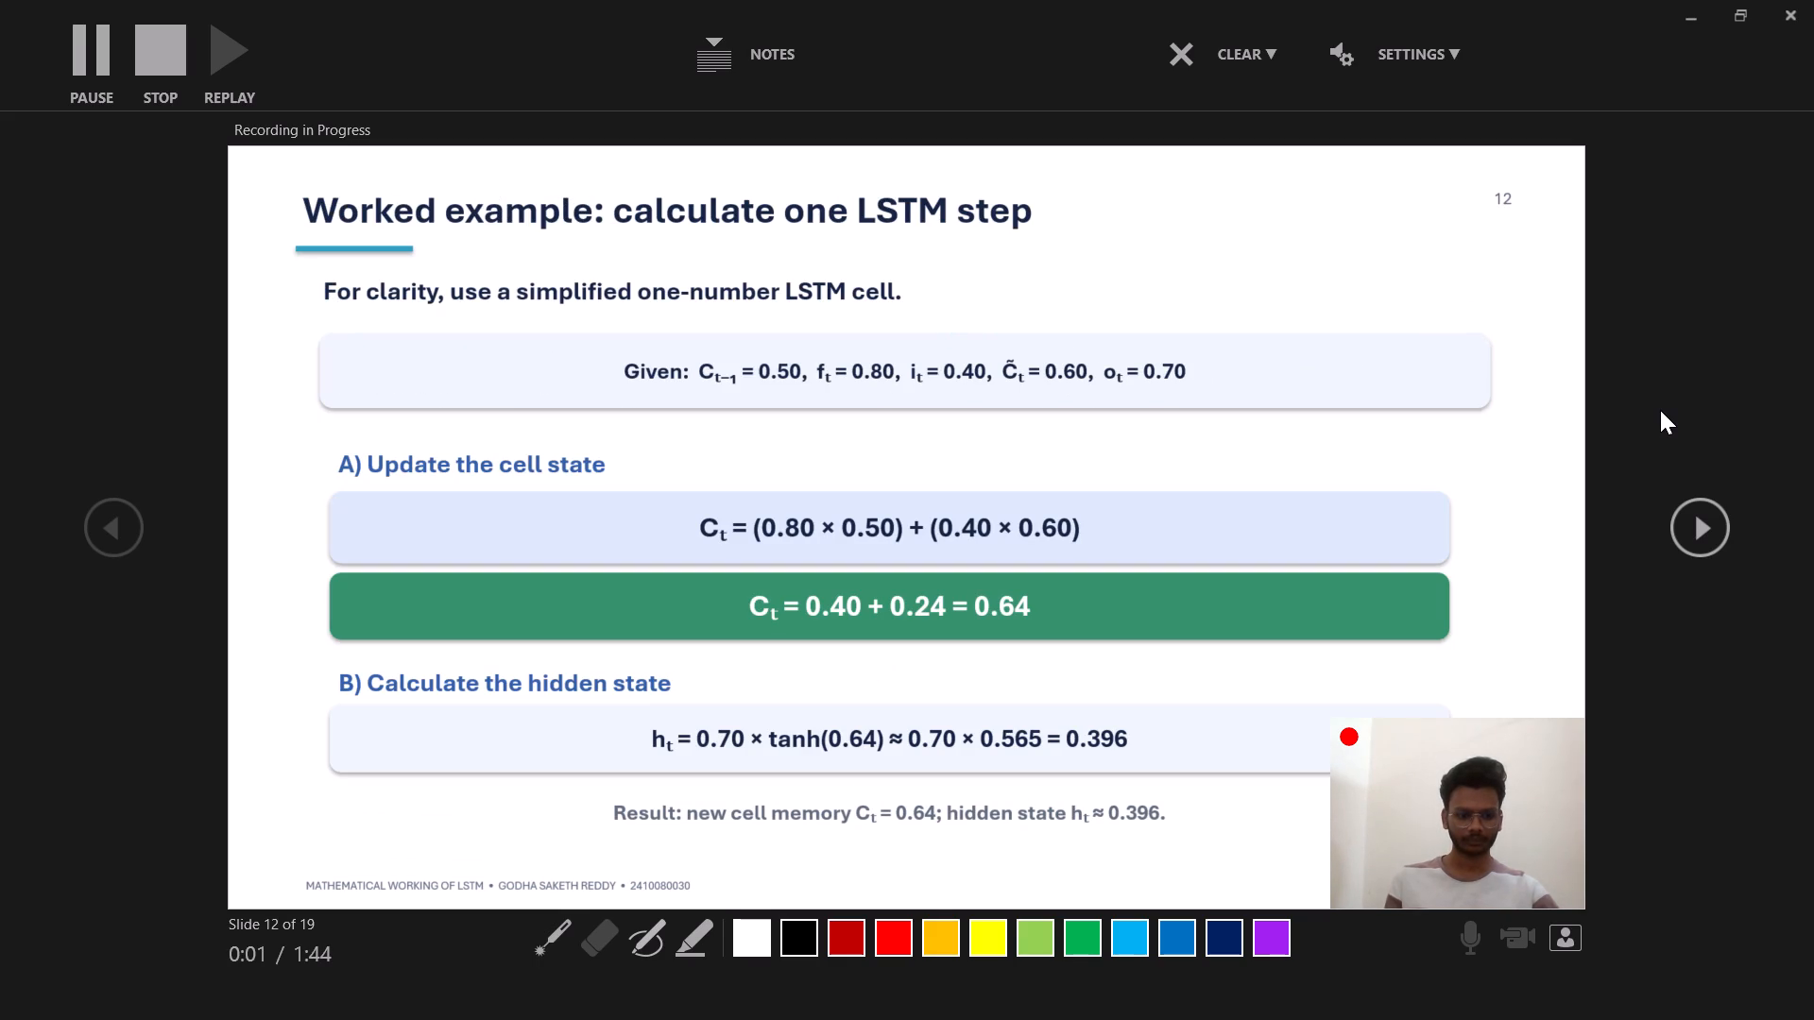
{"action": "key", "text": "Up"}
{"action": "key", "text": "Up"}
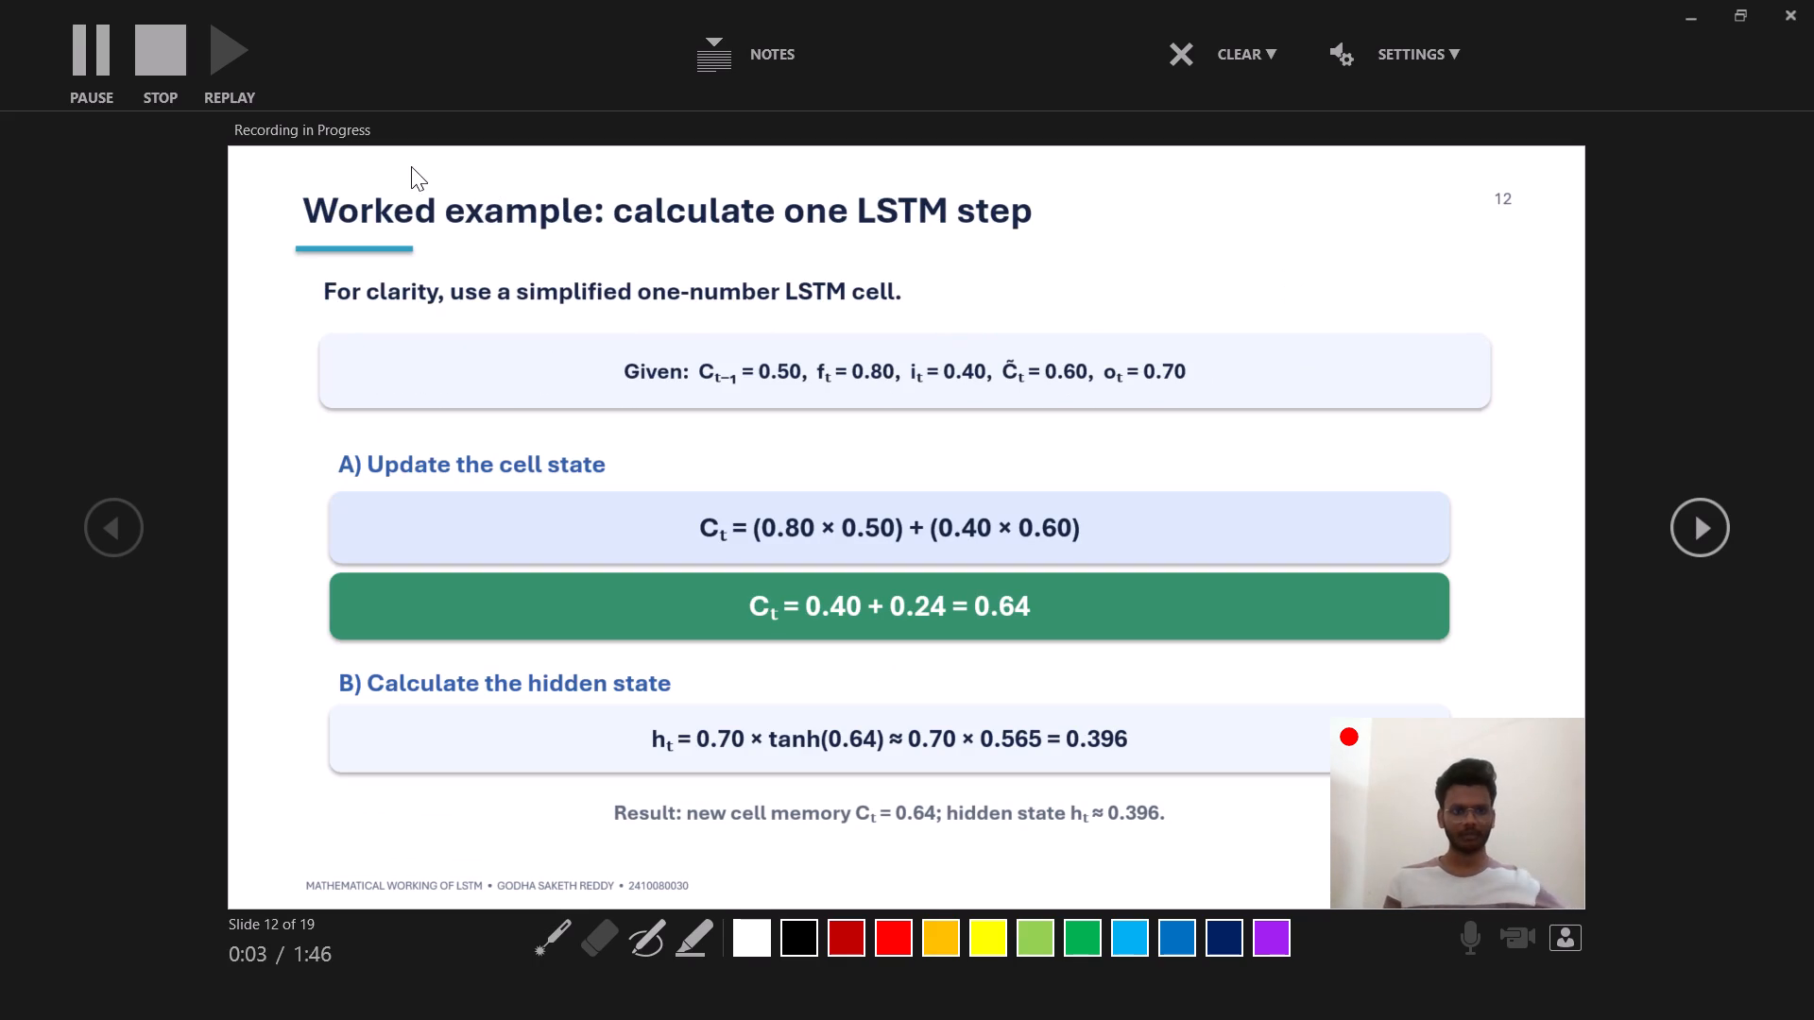
Exit the recording view and close the presentation without saving the recorded changes.
{"action": "left_click", "coordinate": [1799, 11]}
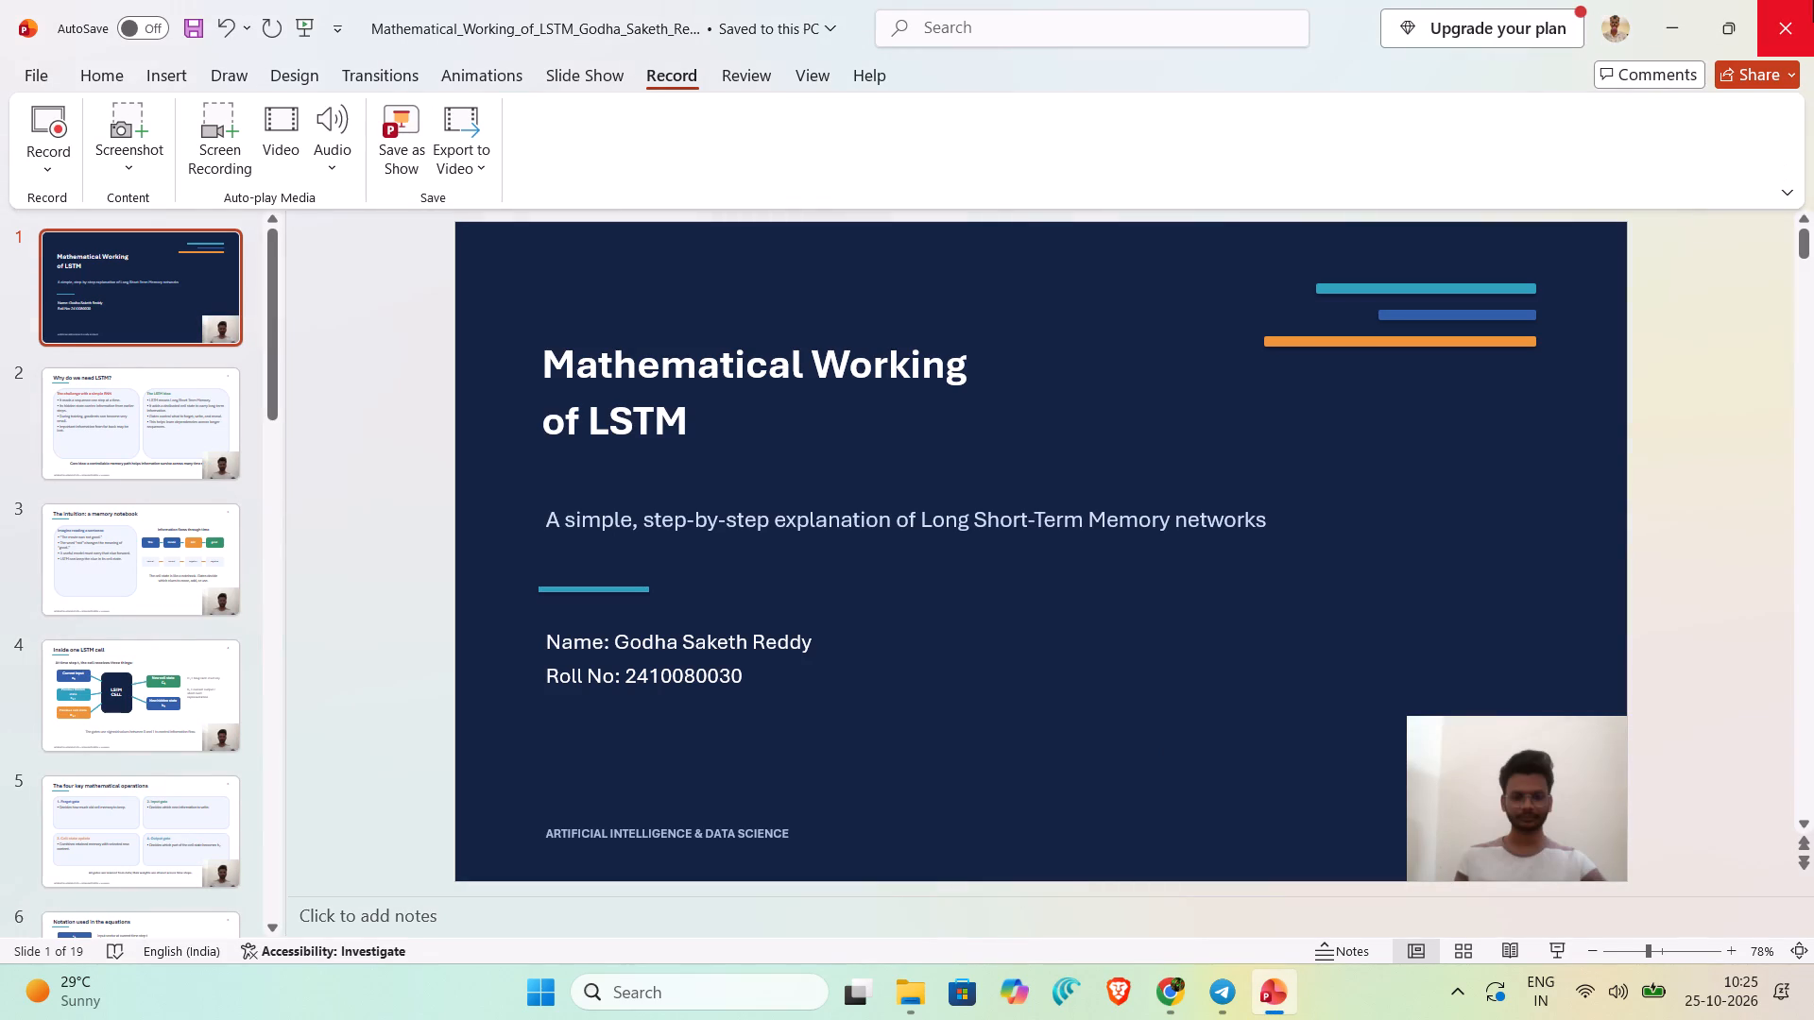
{"action": "left_click", "coordinate": [1813, 0]}
{"action": "left_click", "coordinate": [1001, 667]}
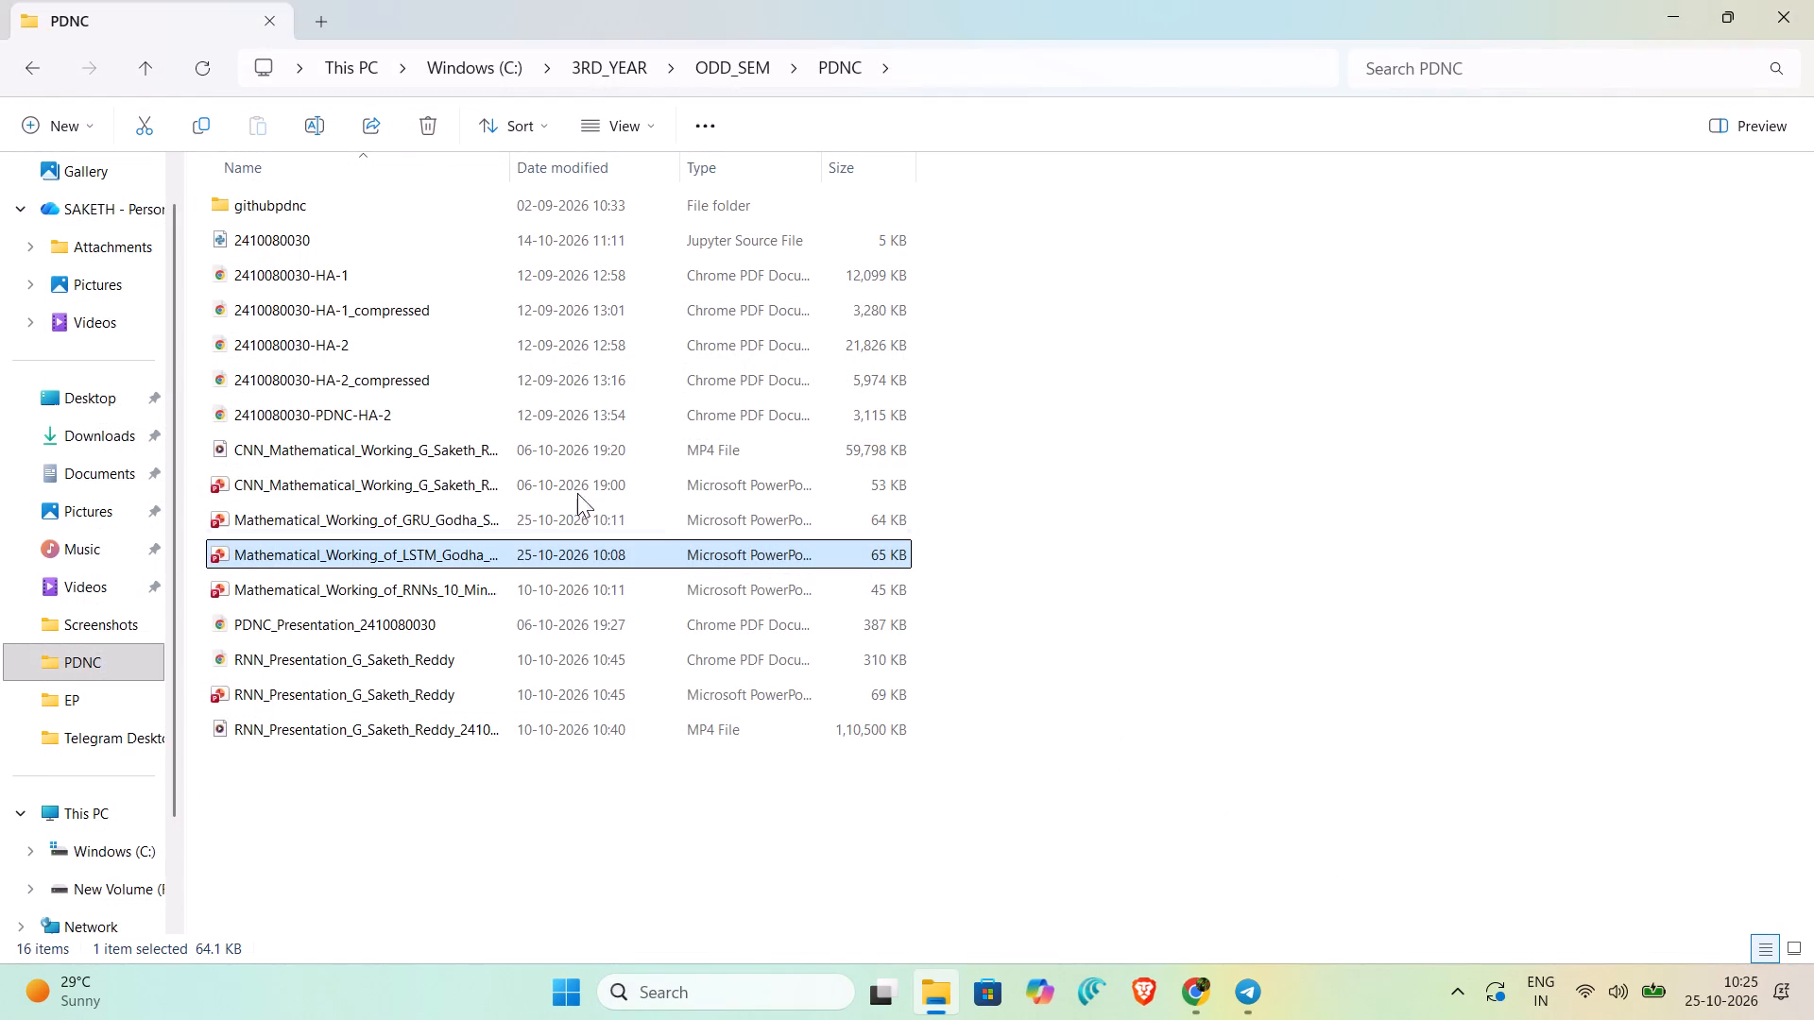
Reopen the Mathematical_Working_of_LSTM presentation from the PDNC folder.
{"action": "double_click", "coordinate": [496, 554]}
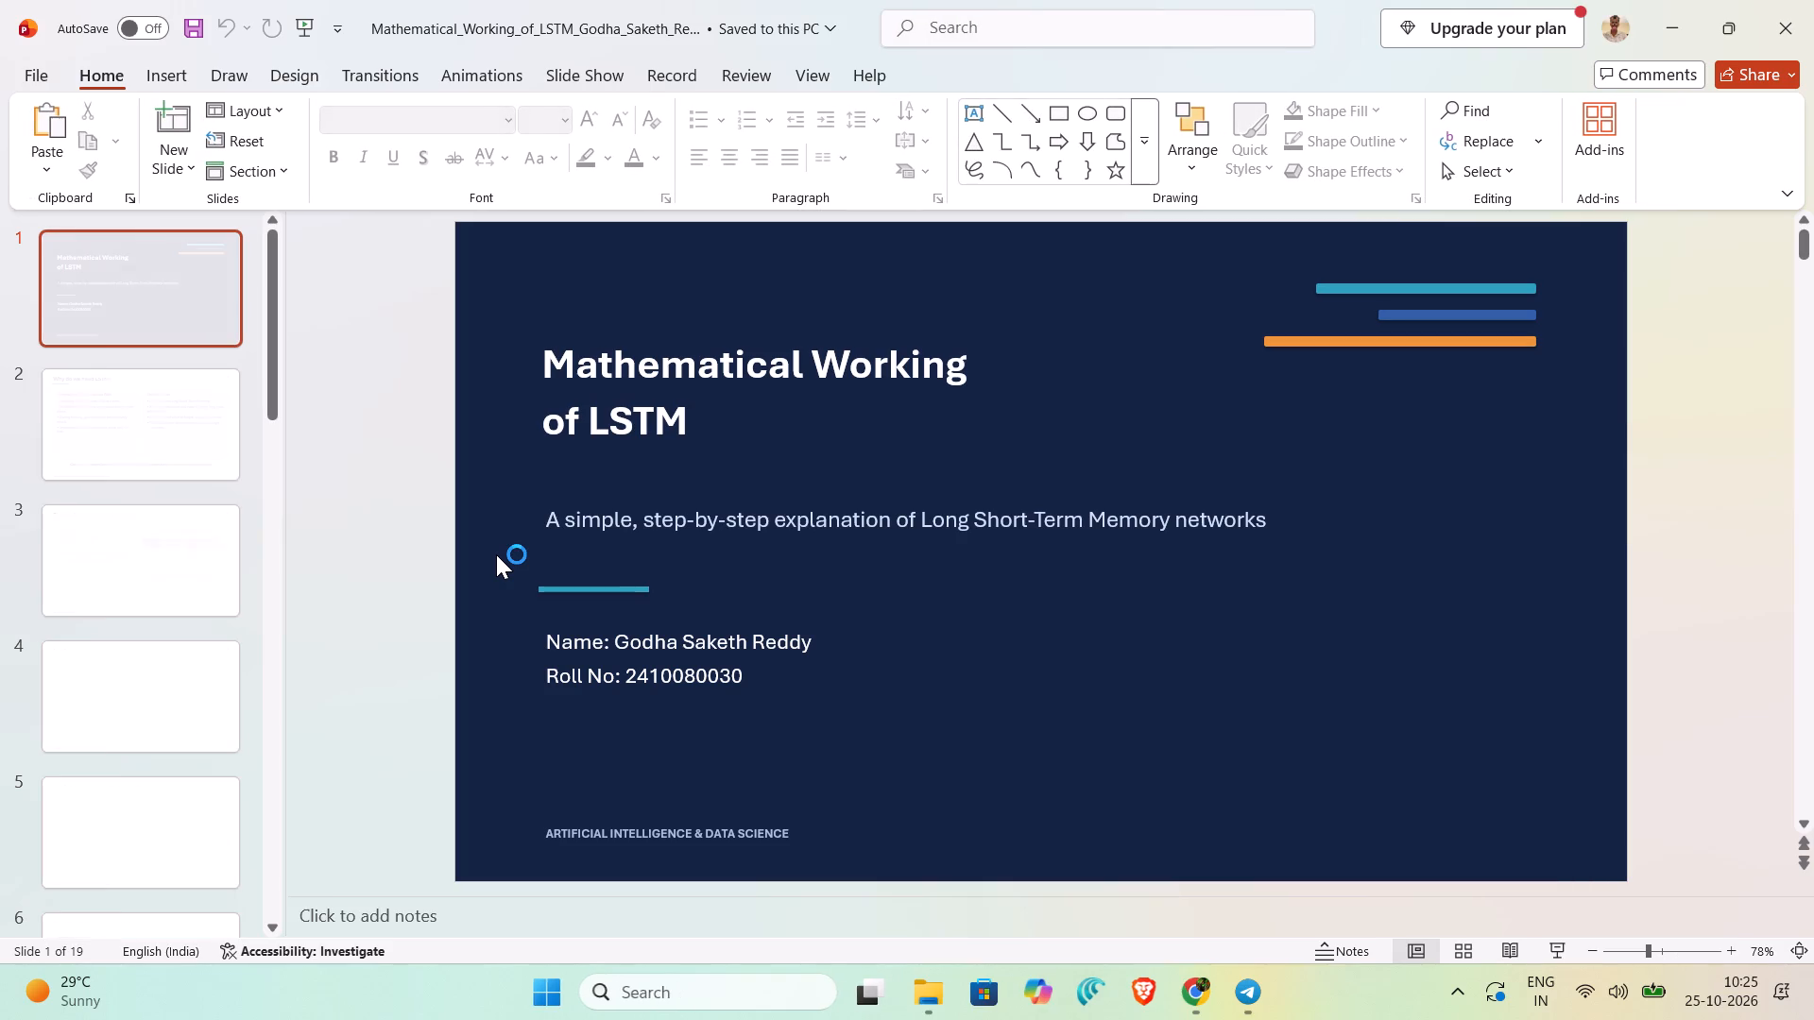
Start a new slide show recording with webcam video from the current title slide.
{"action": "left_click", "coordinate": [694, 82]}
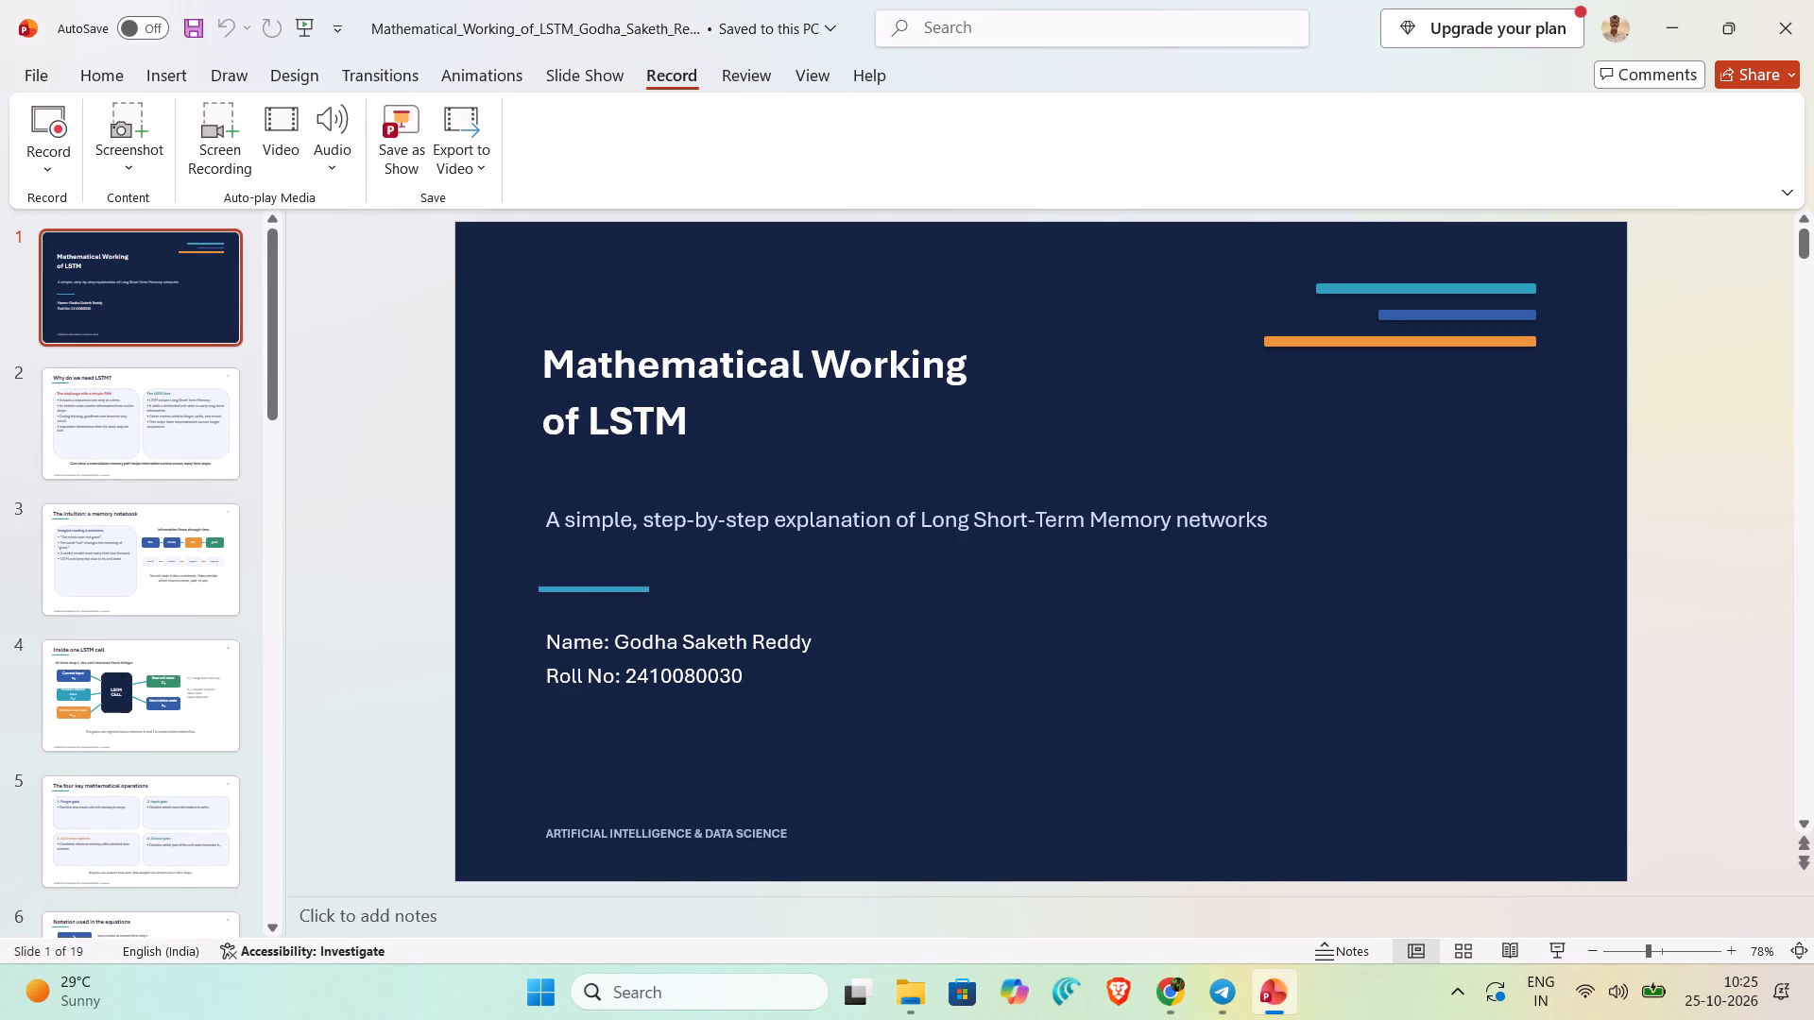
{"action": "key", "text": "Down"}
{"action": "key", "text": "Up"}
{"action": "key", "text": "Right"}
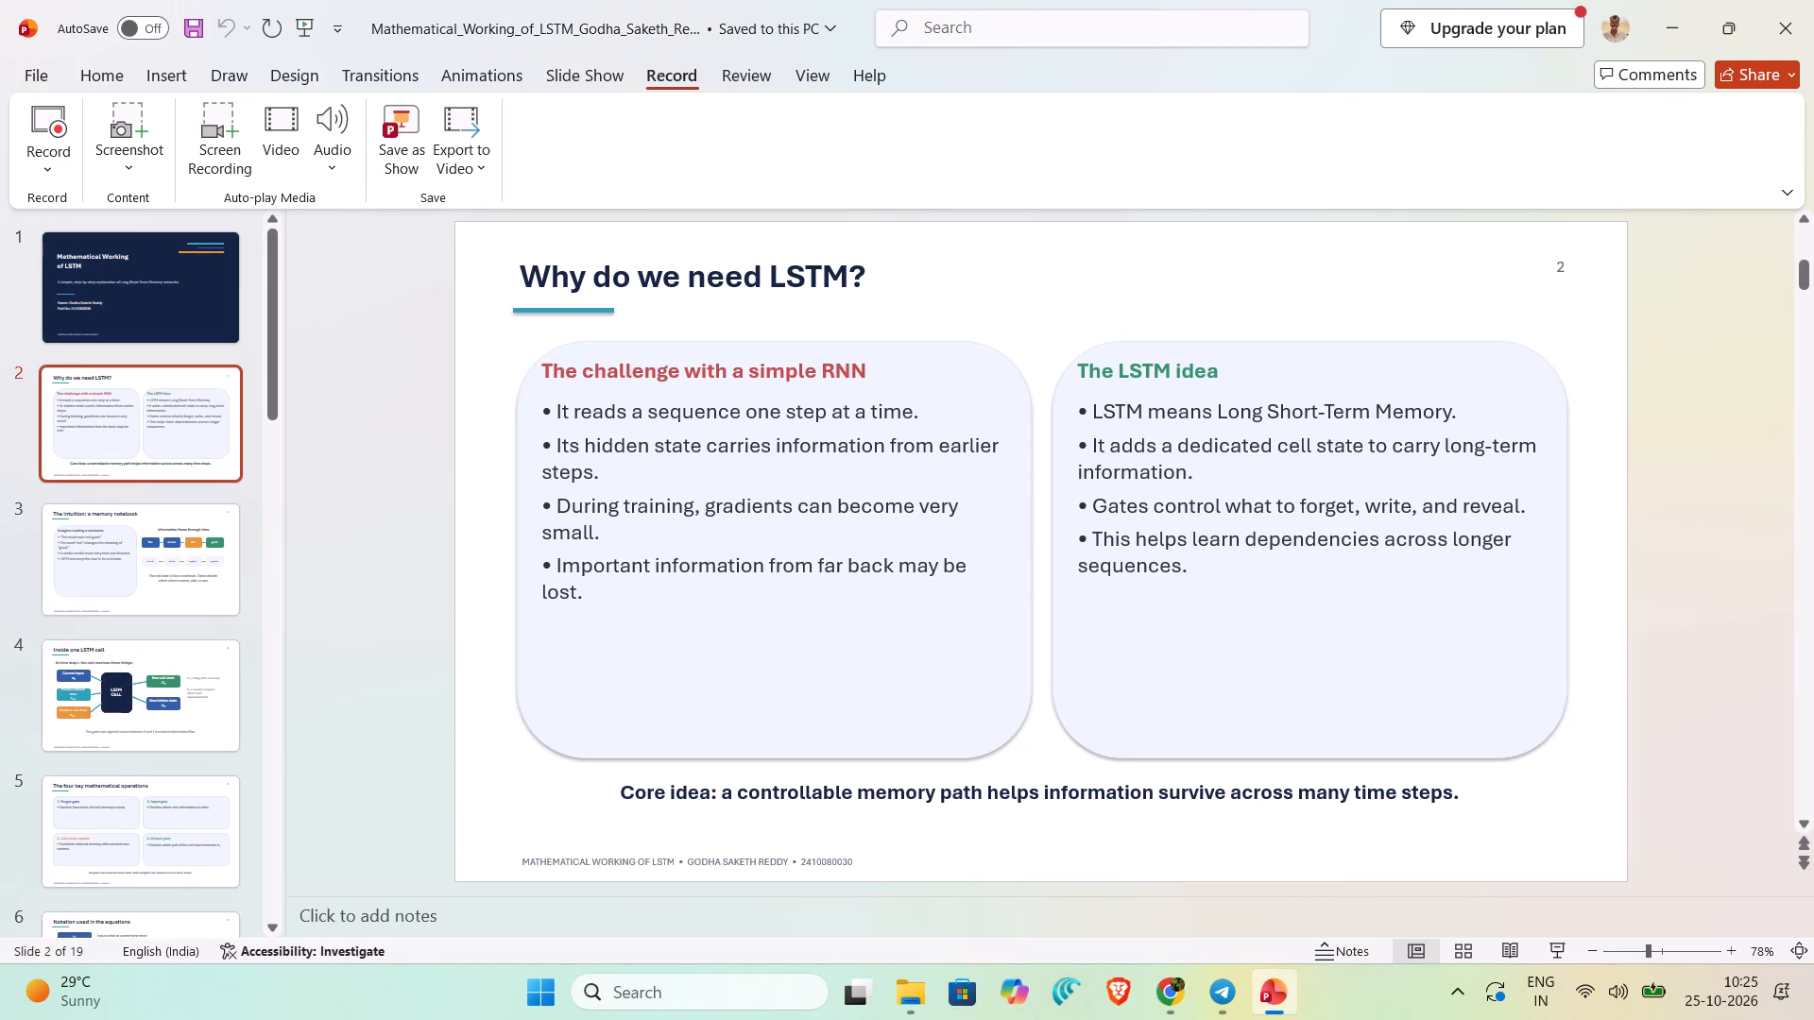
{"action": "key", "text": "Up"}
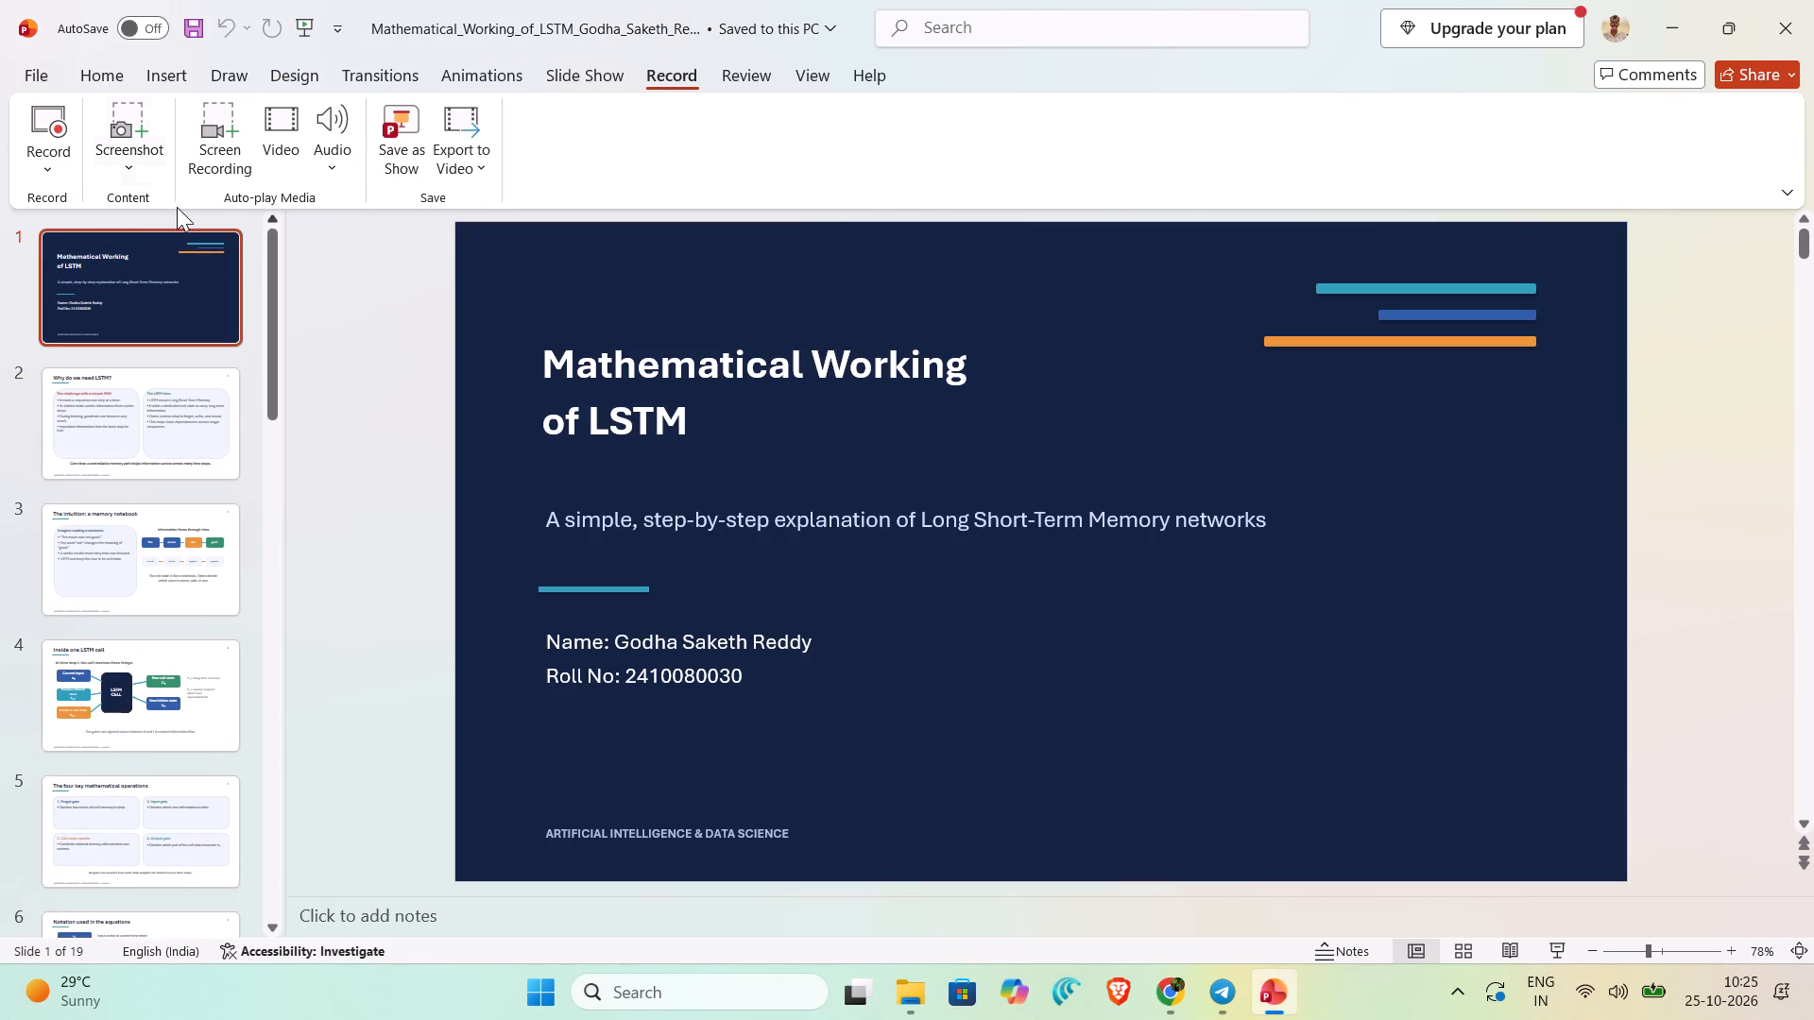
{"action": "left_click", "coordinate": [56, 151]}
{"action": "left_click", "coordinate": [103, 204]}
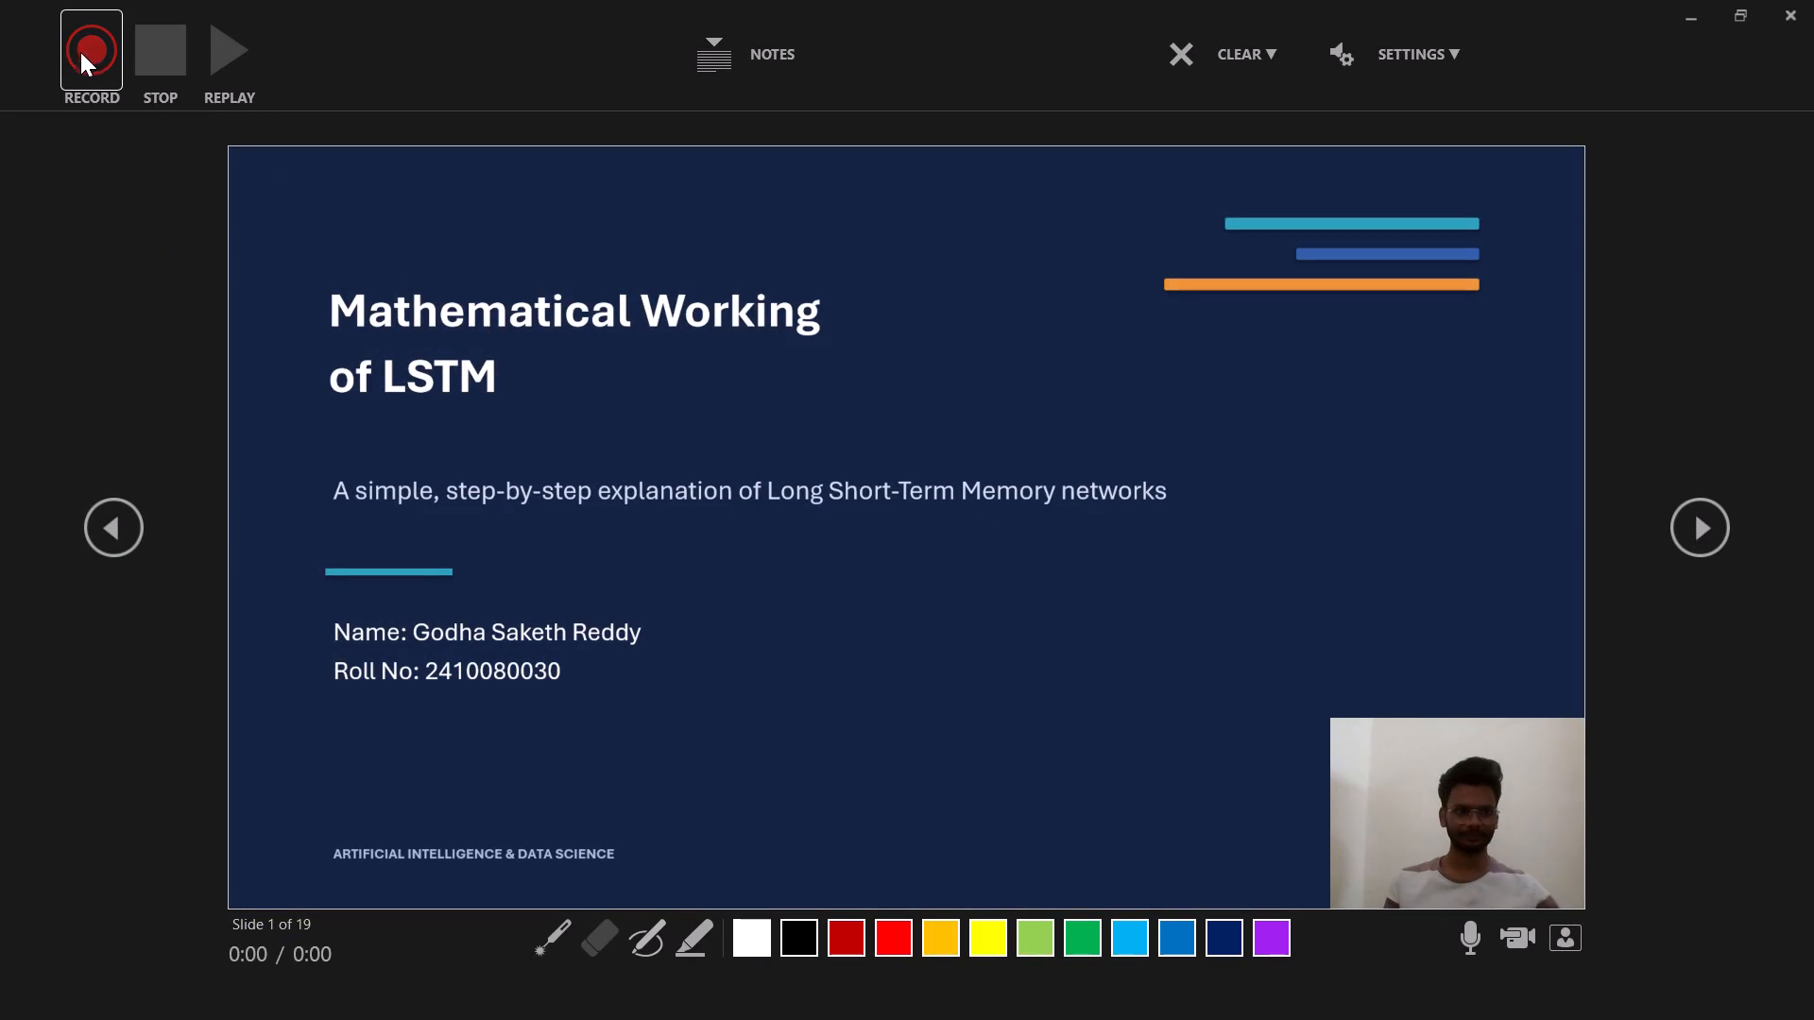
{"action": "left_click", "coordinate": [79, 53]}
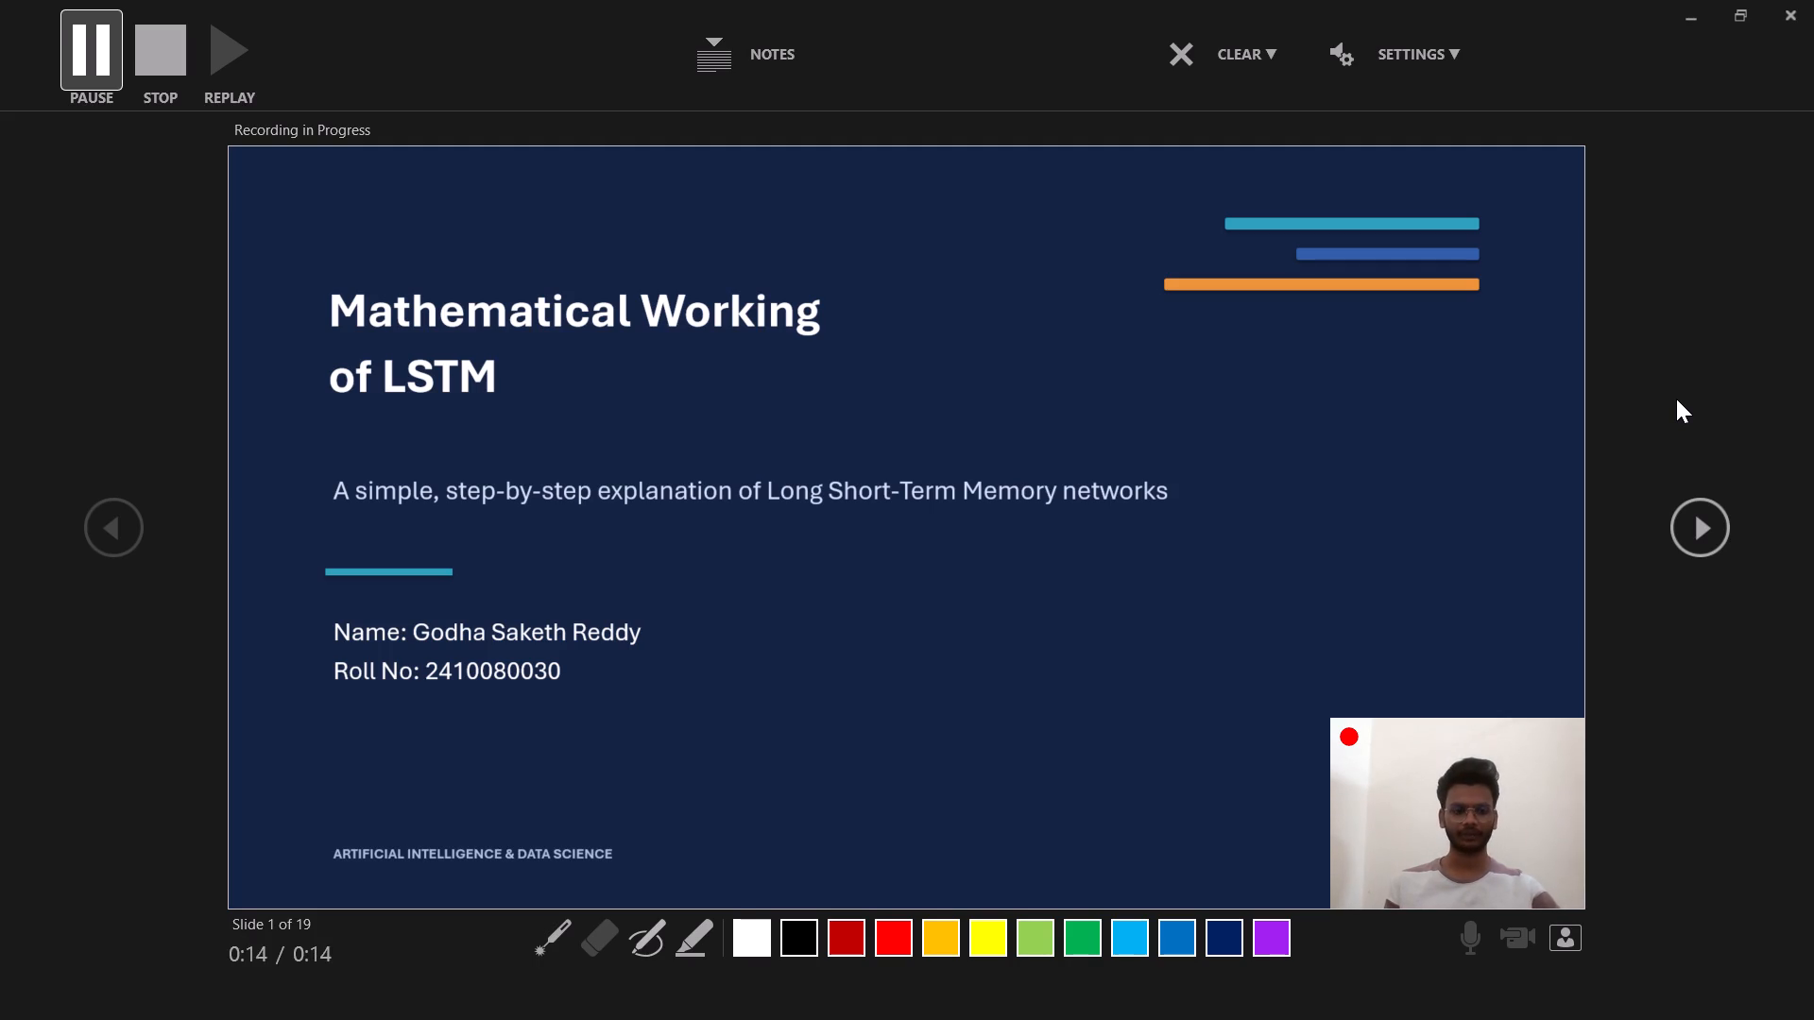
Present the slides one by one while recording, advancing from the title slide to "Notation used in the equations".
{"action": "key", "text": "Down"}
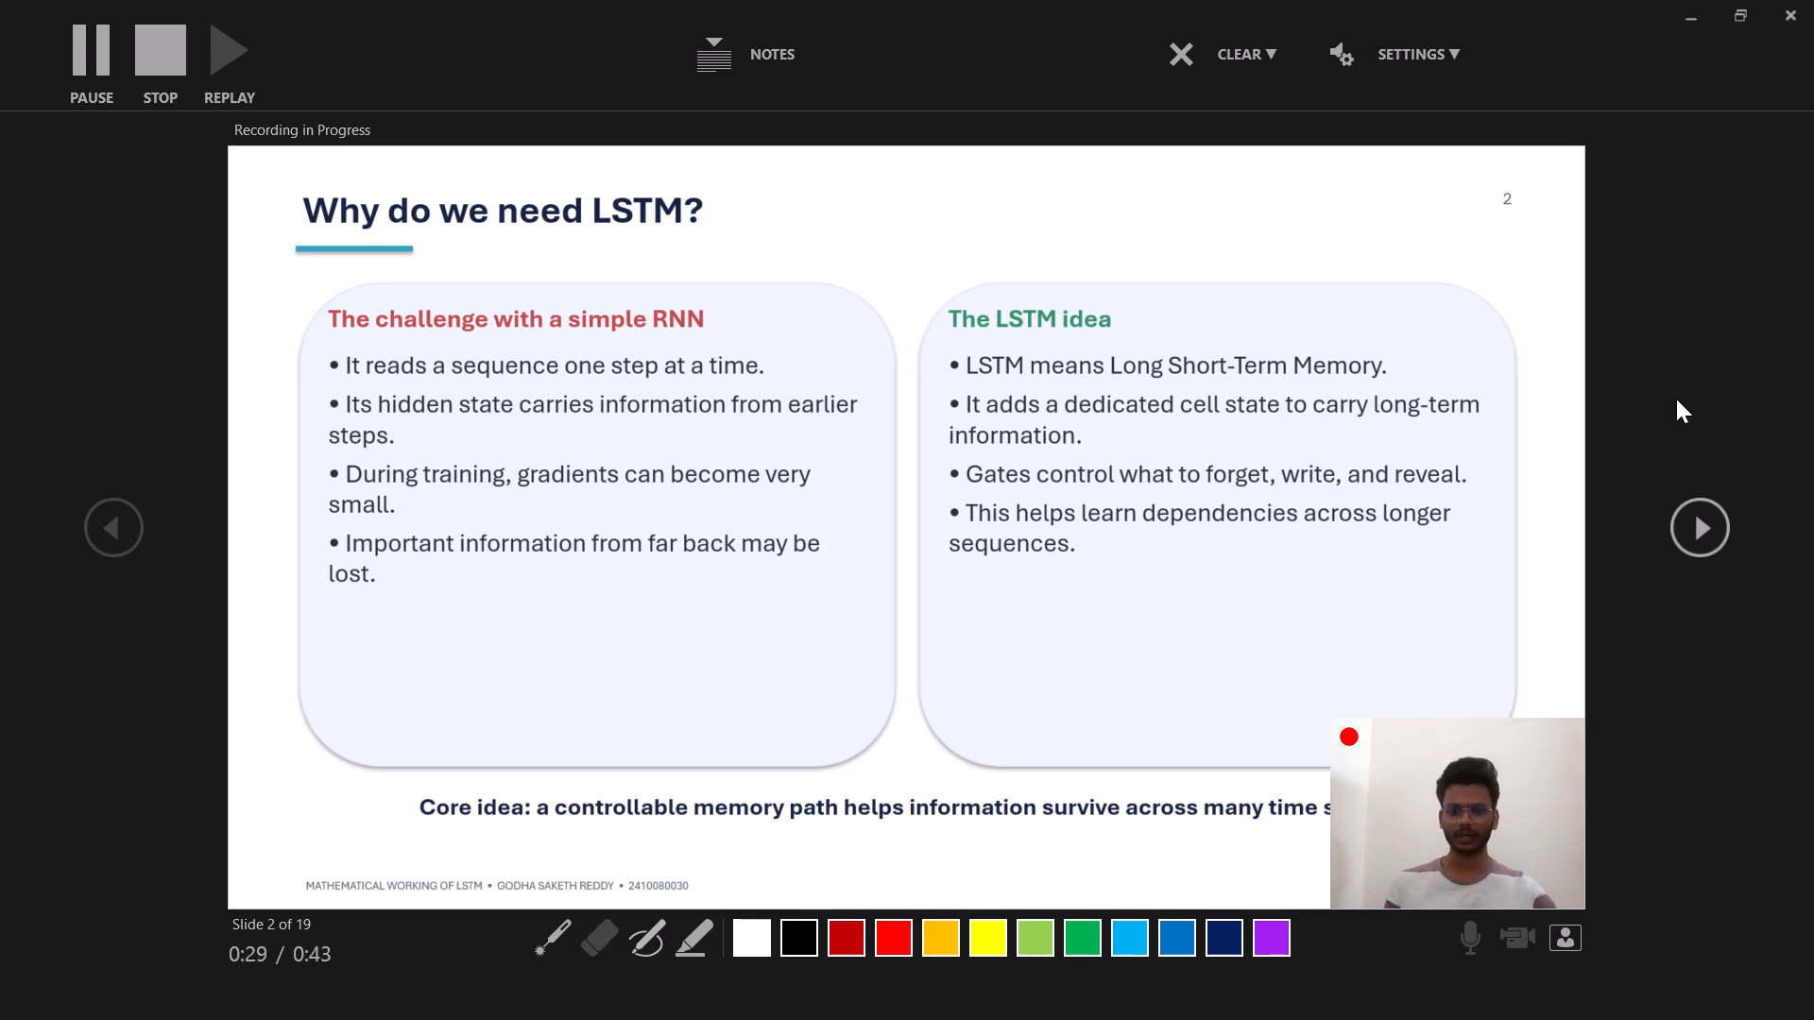
{"action": "key", "text": "Down"}
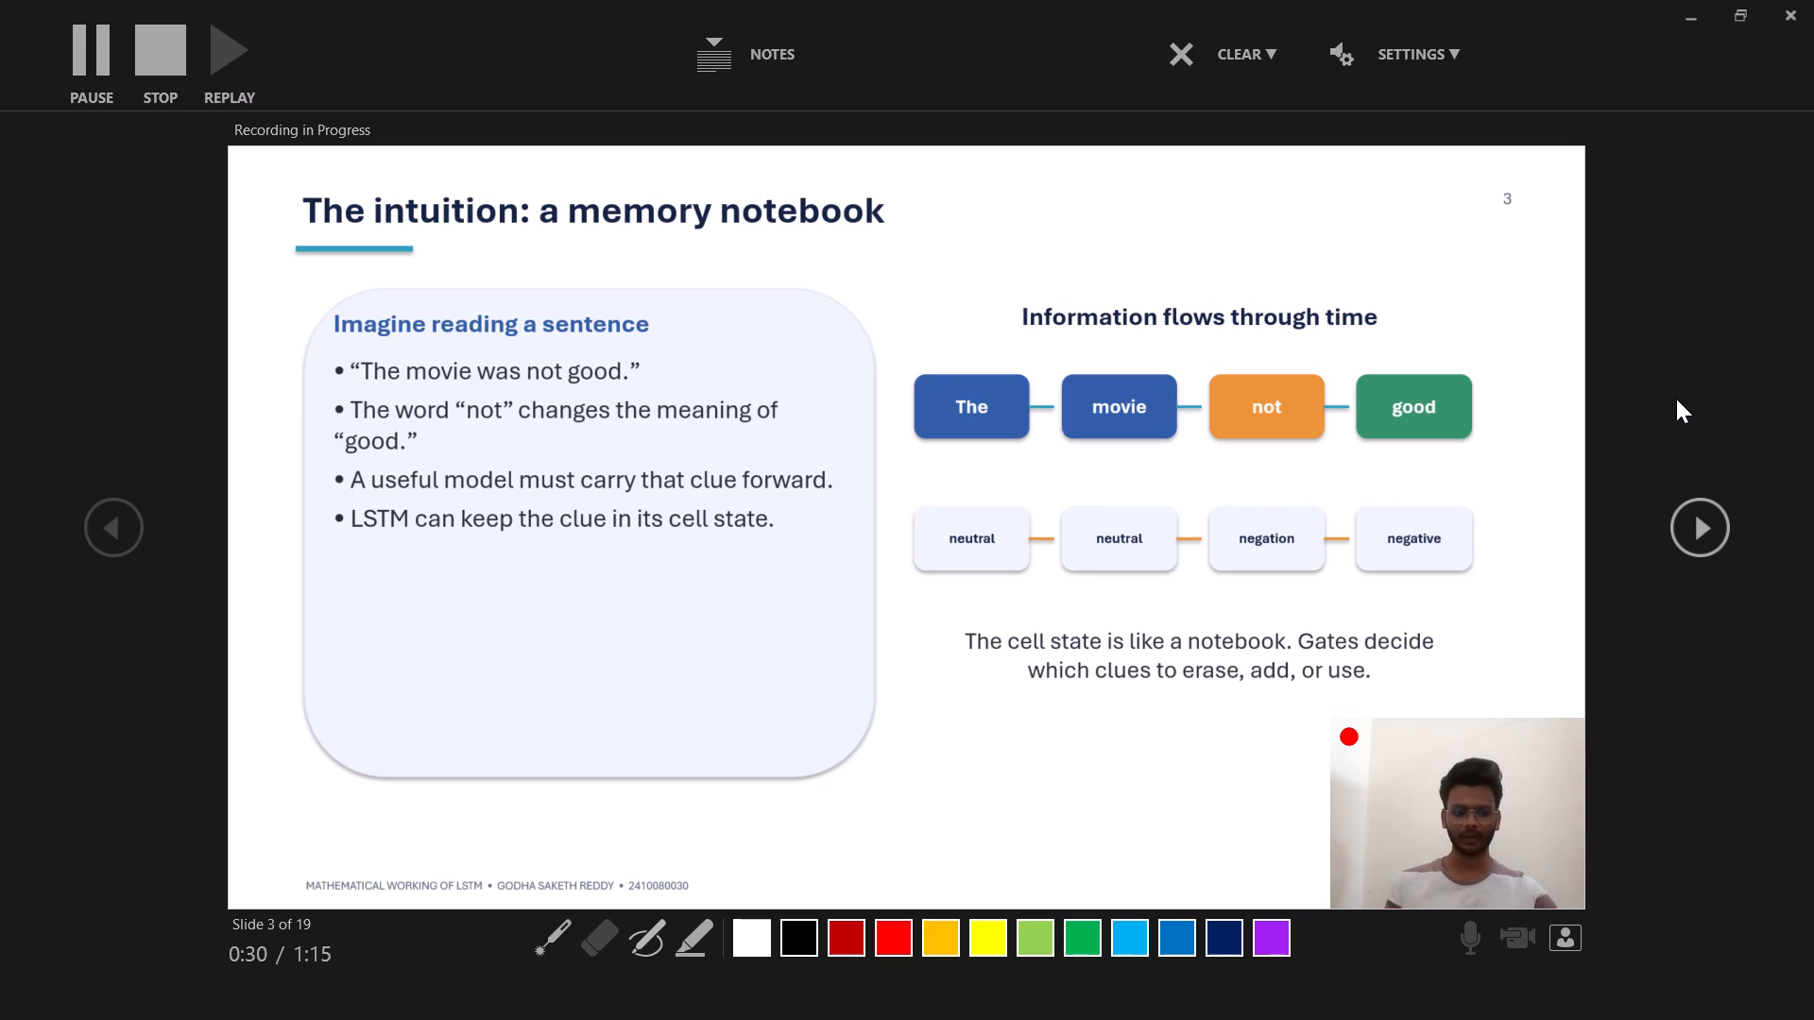
{"action": "key", "text": "Down"}
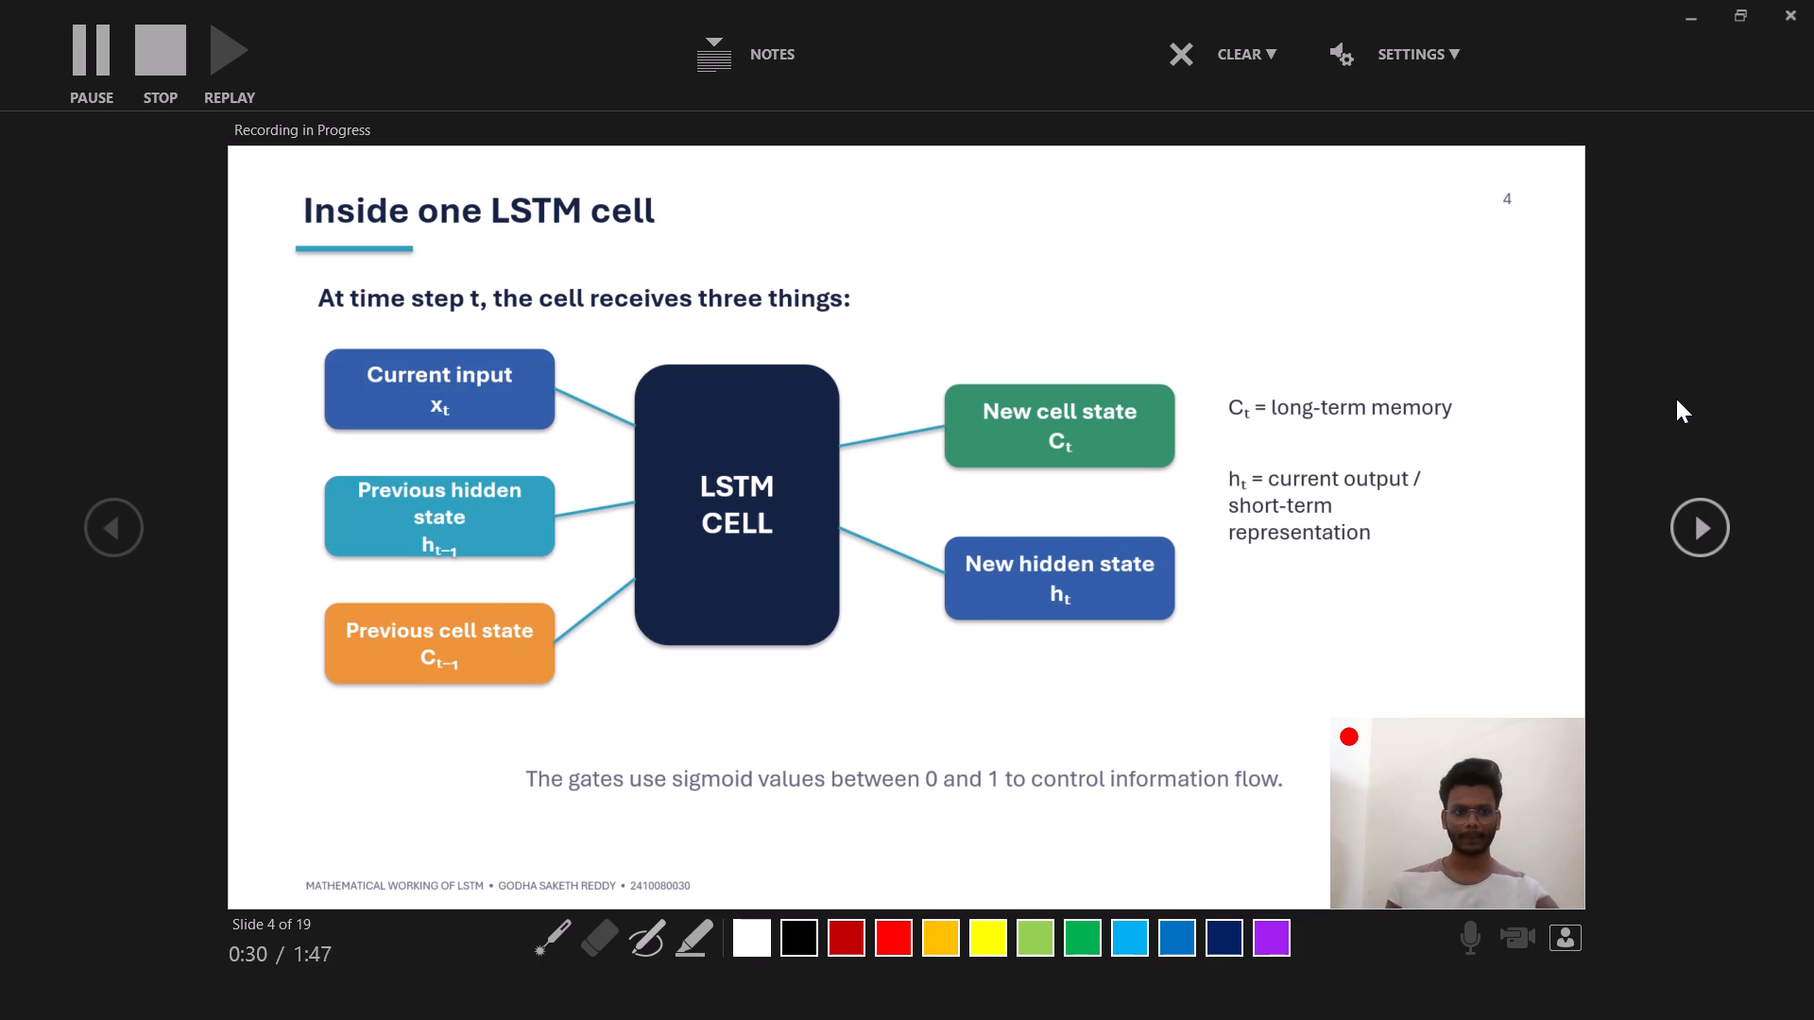
{"action": "key", "text": "Down"}
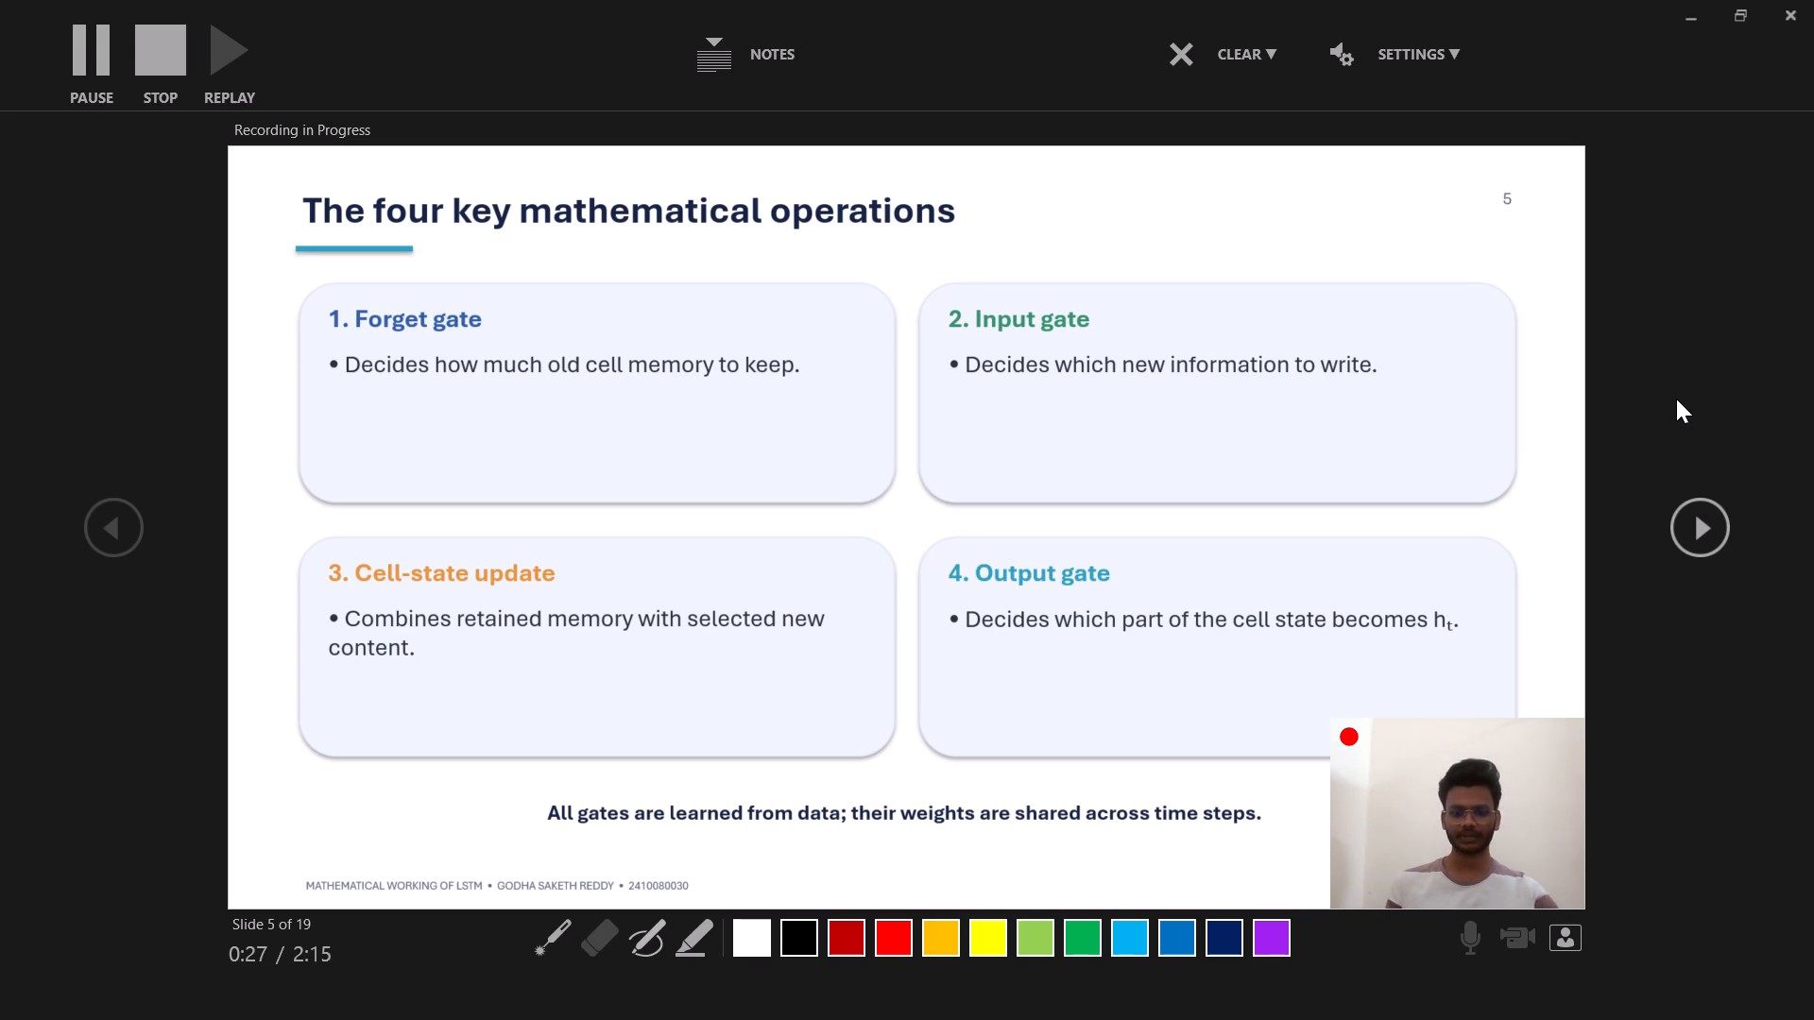
{"action": "key", "text": "Down"}
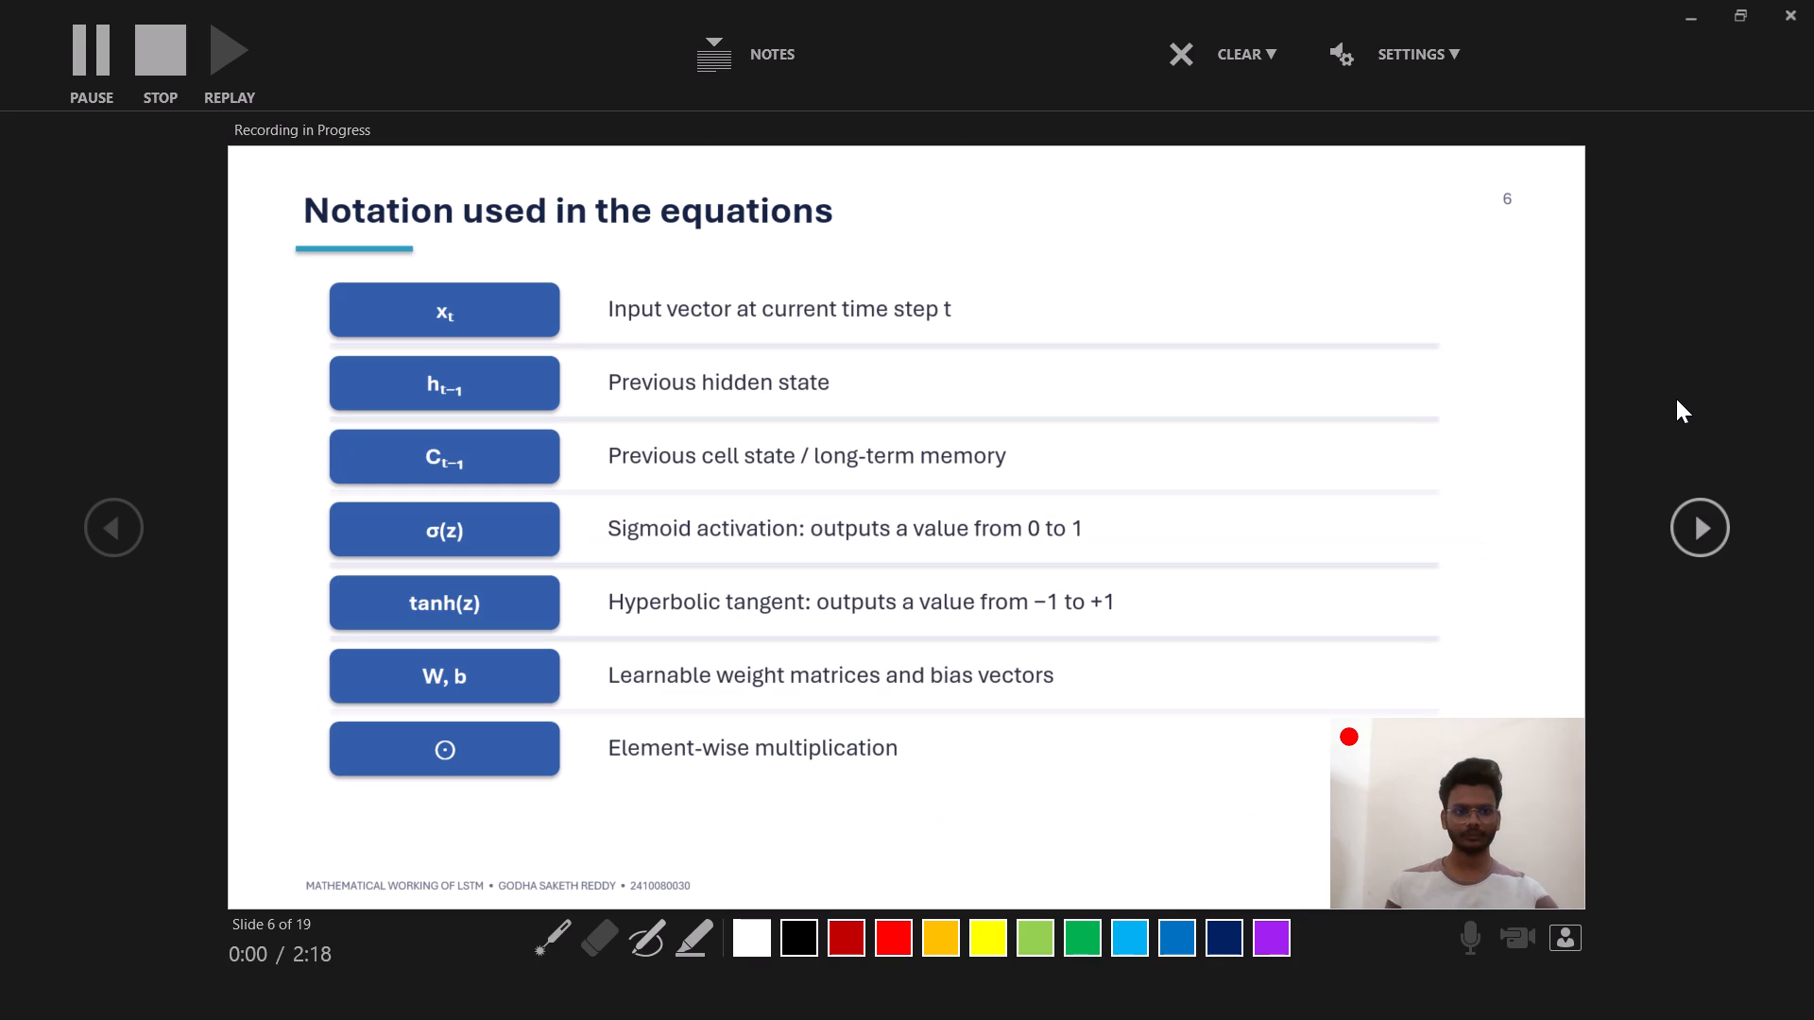
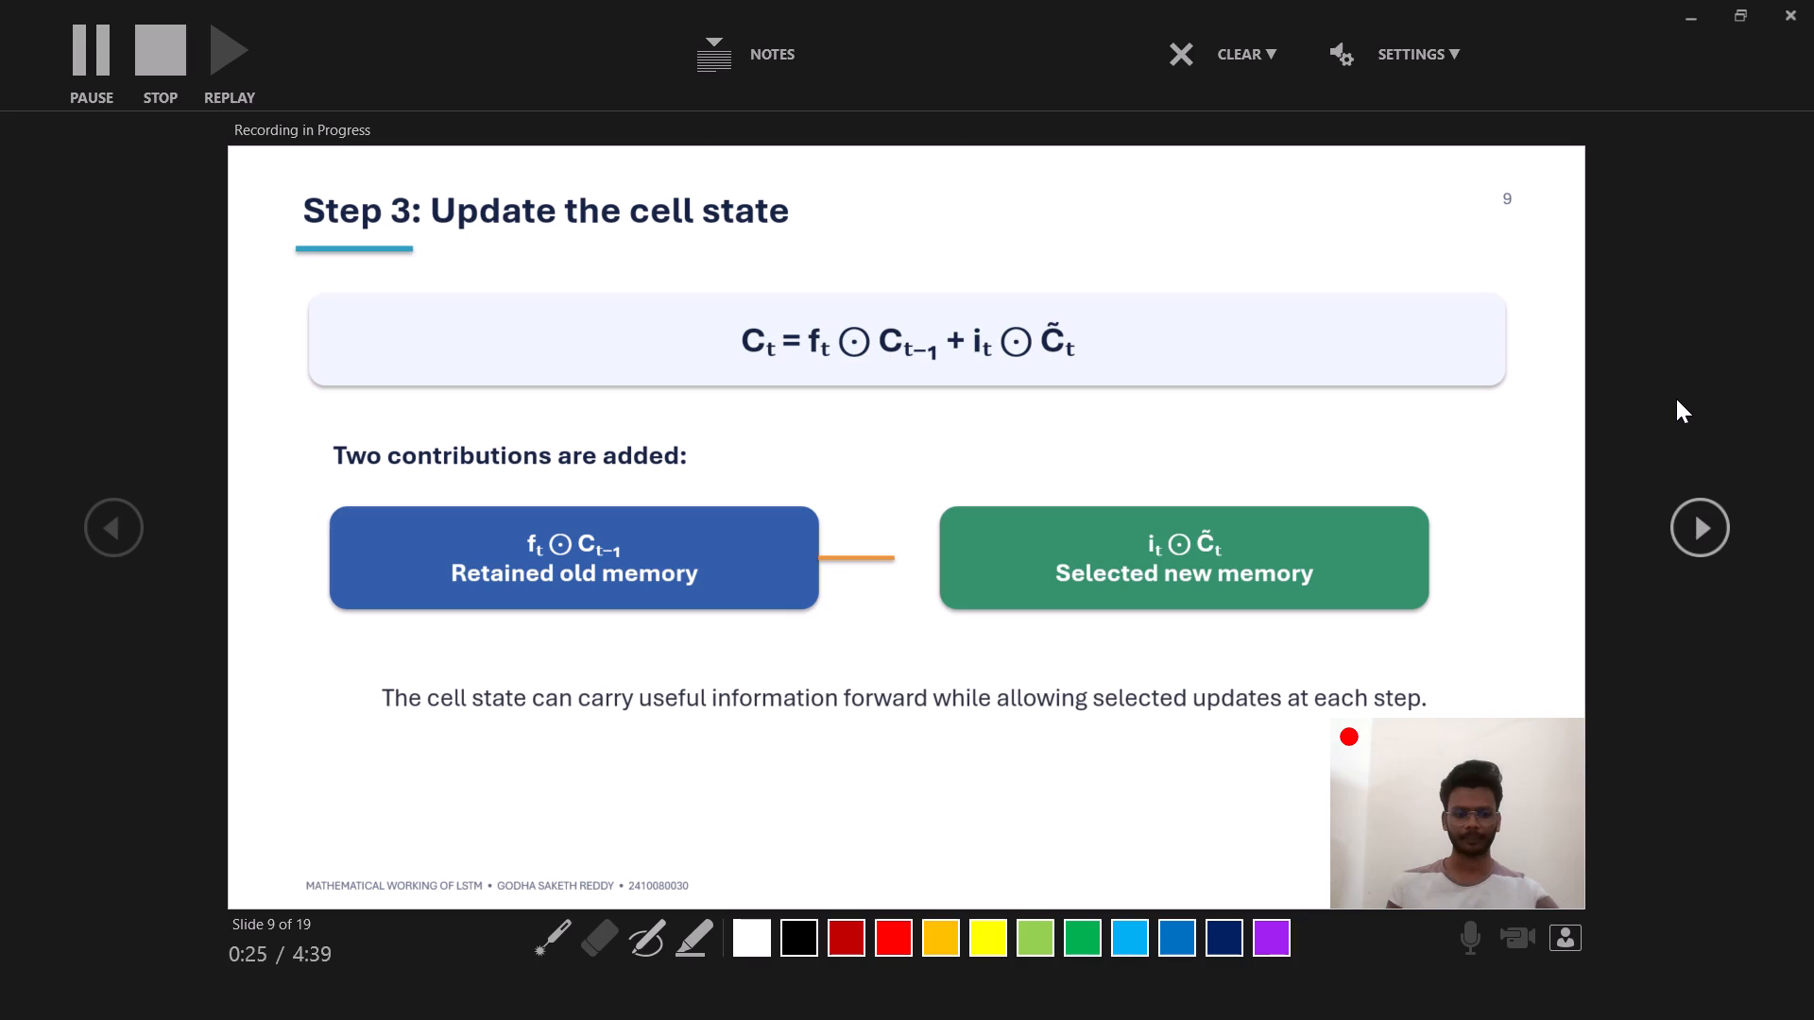
Advance the recorded presentation from "Step 3: Update the cell state" to "Step 4: Output gate and hidden state".
{"action": "key", "text": "Down"}
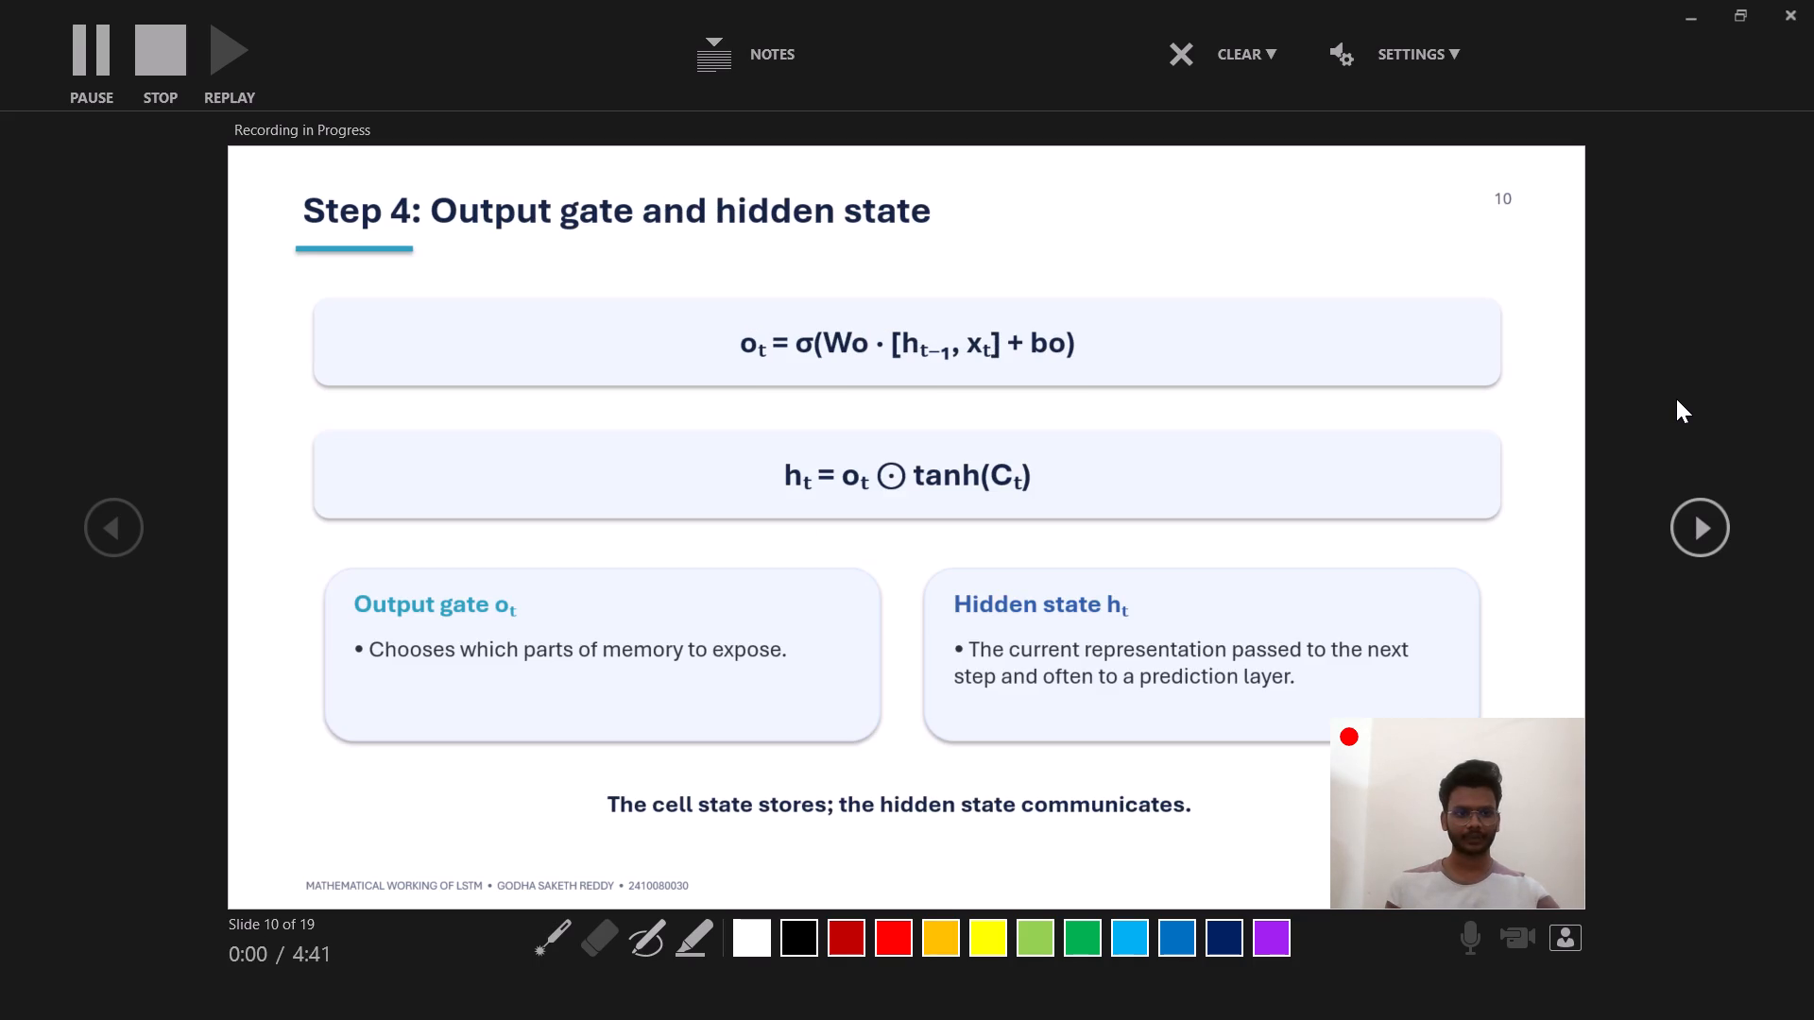
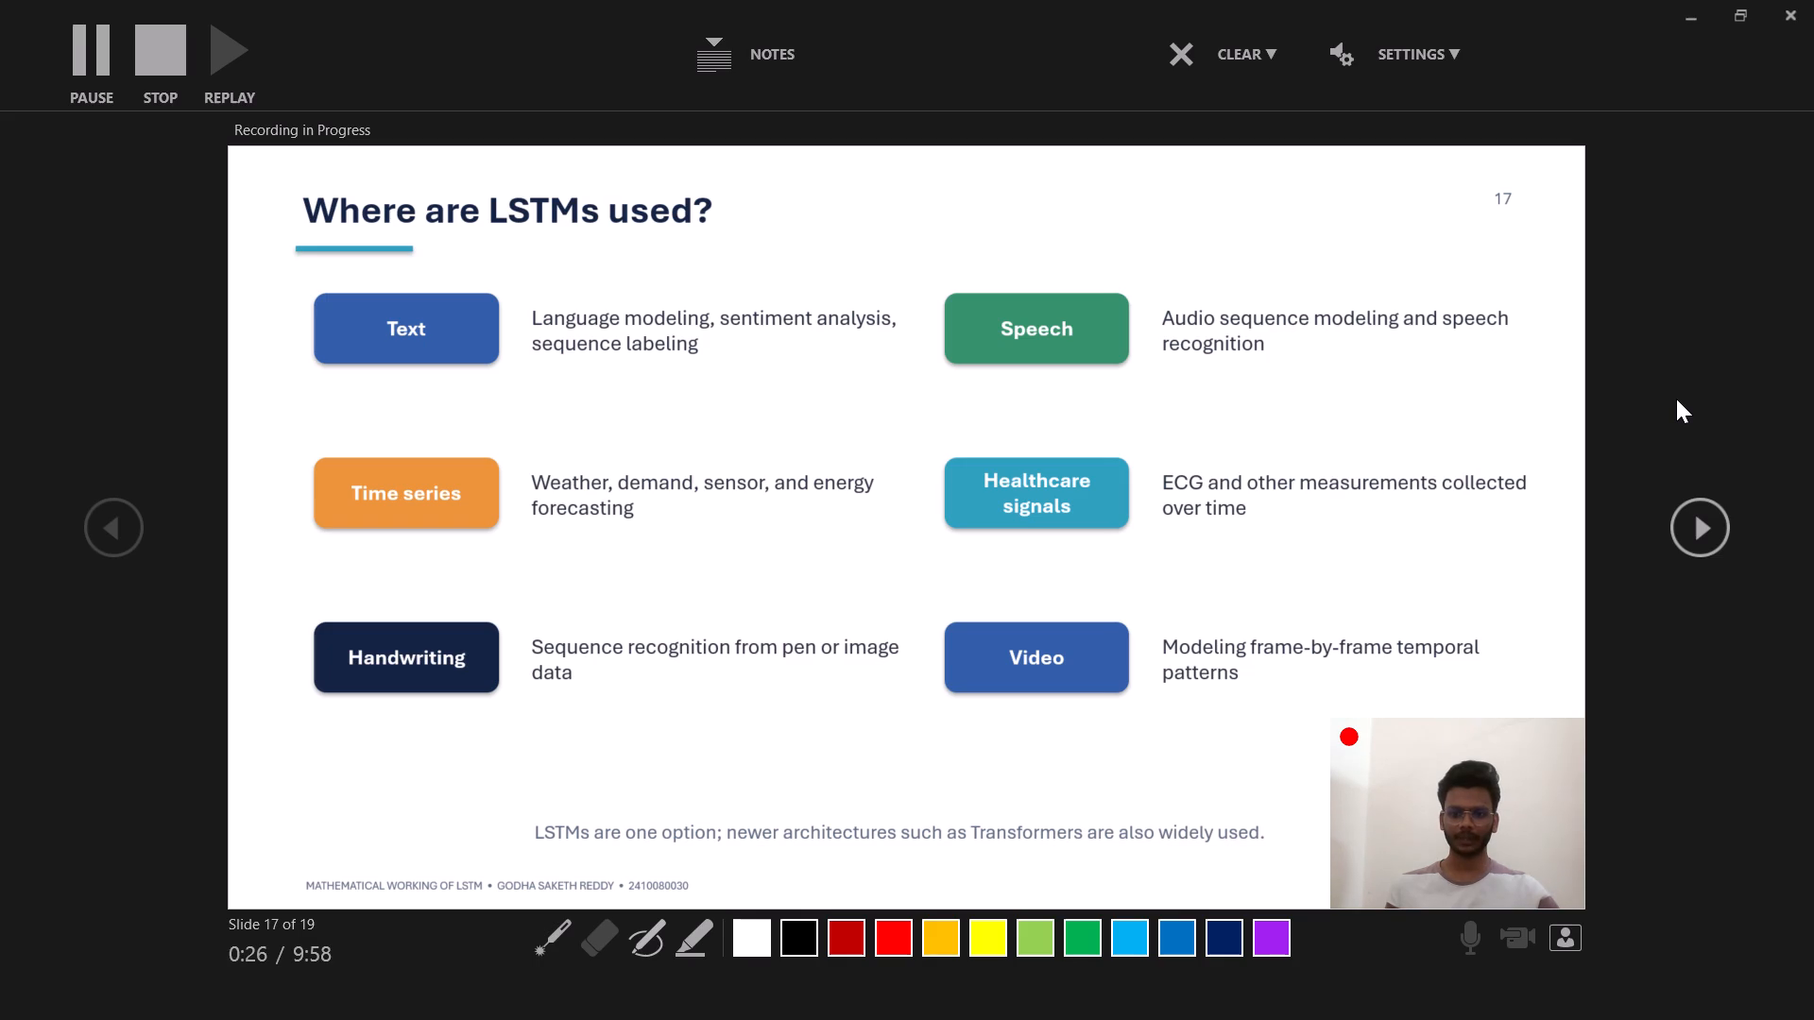
Advance the recorded presentation to the Summary slide, stop recording there and return to the normal editing view.
{"action": "key", "text": "Down"}
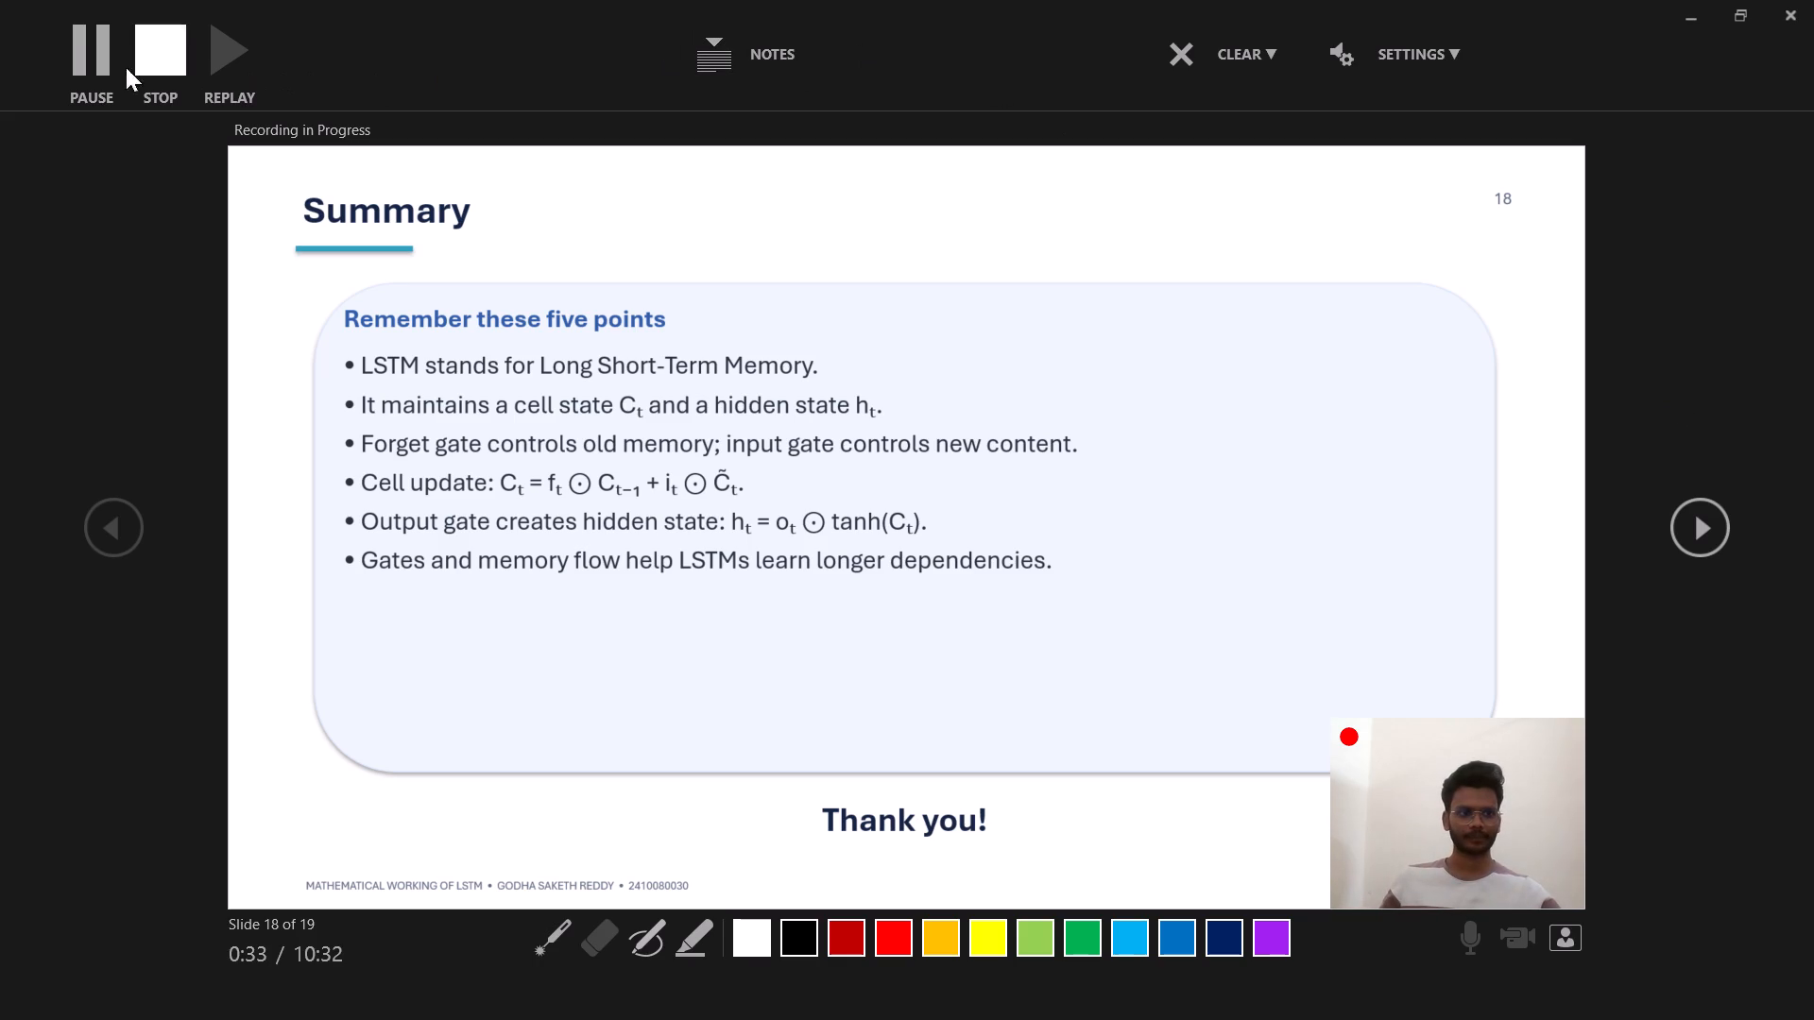
{"action": "left_click", "coordinate": [63, 62]}
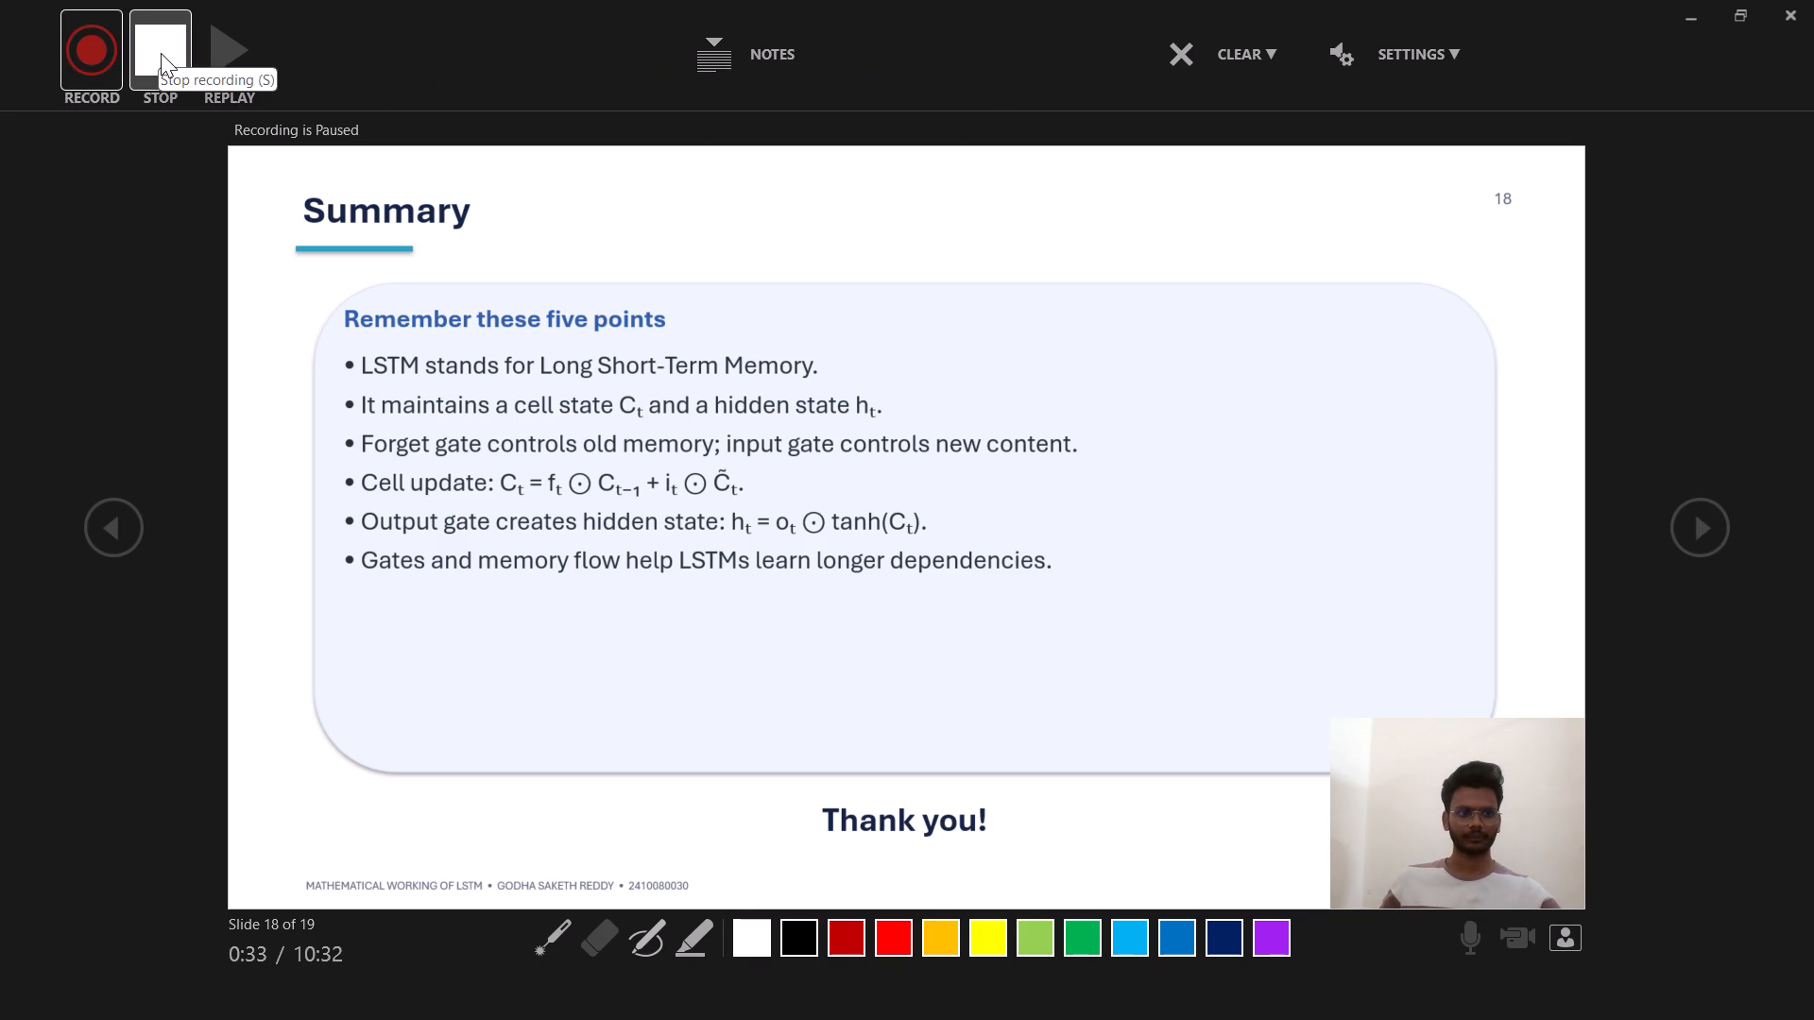
{"action": "left_click", "coordinate": [161, 53]}
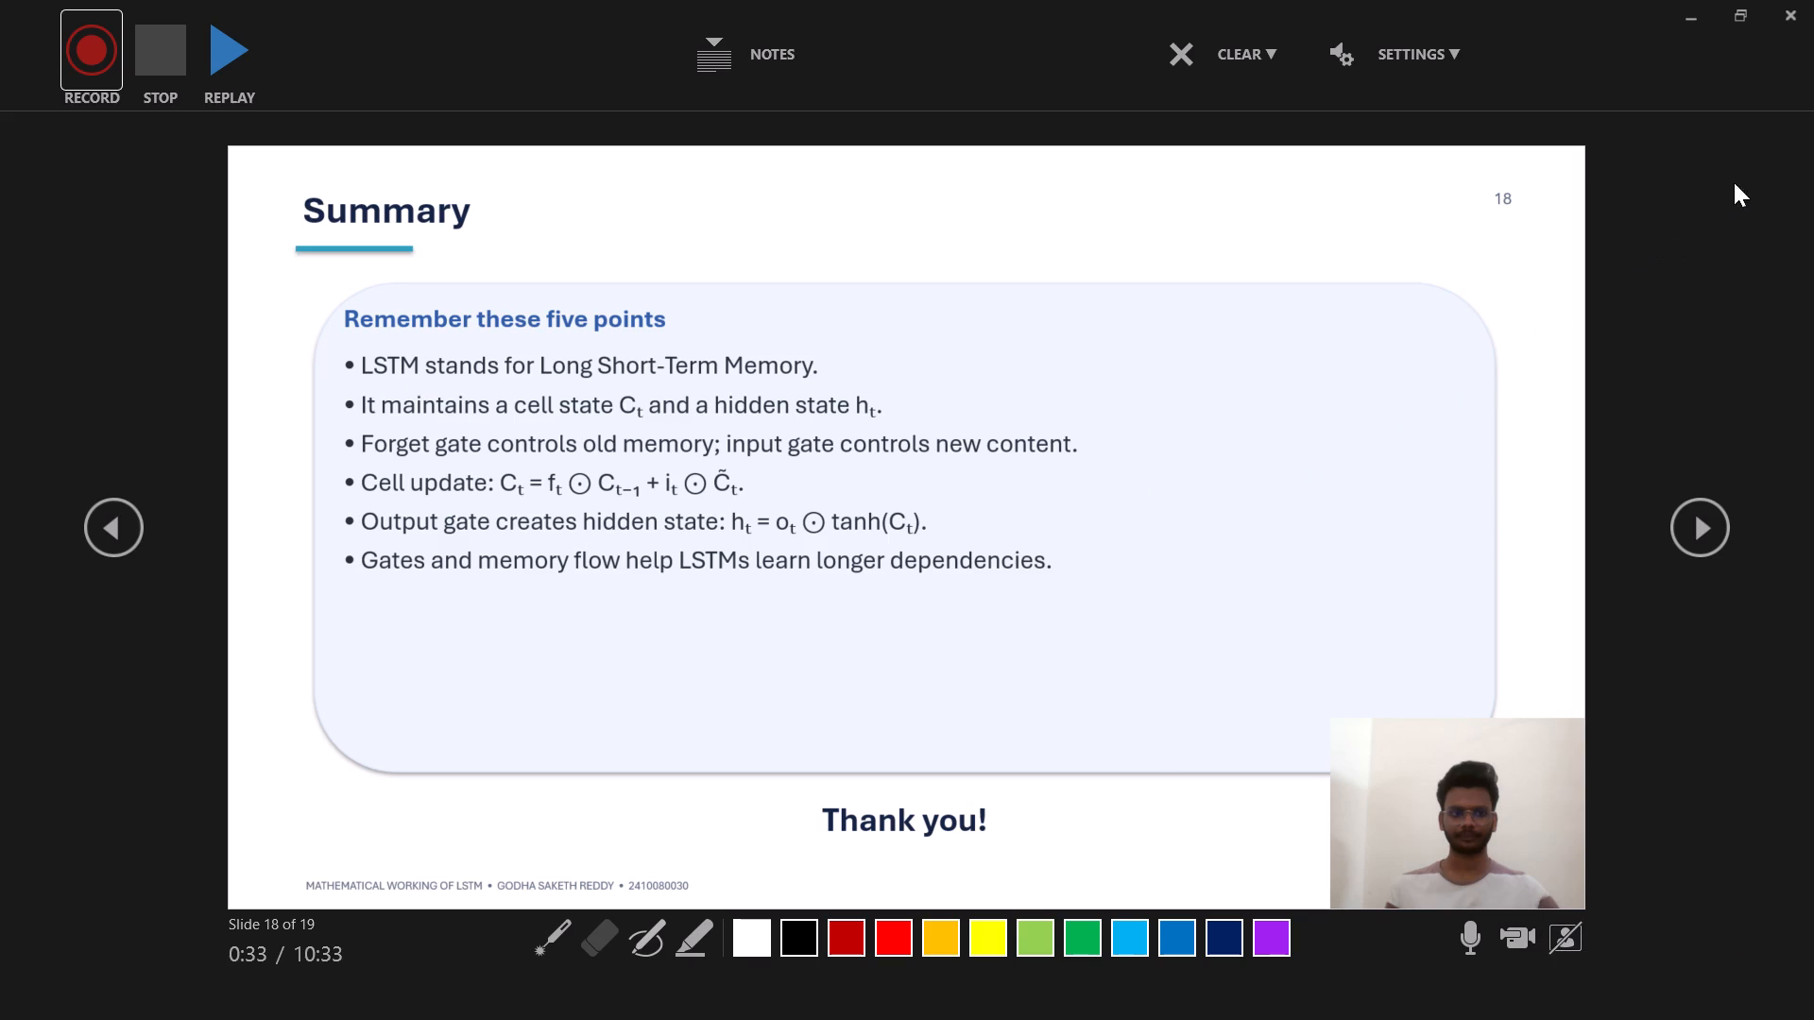
{"action": "left_click", "coordinate": [1790, 19]}
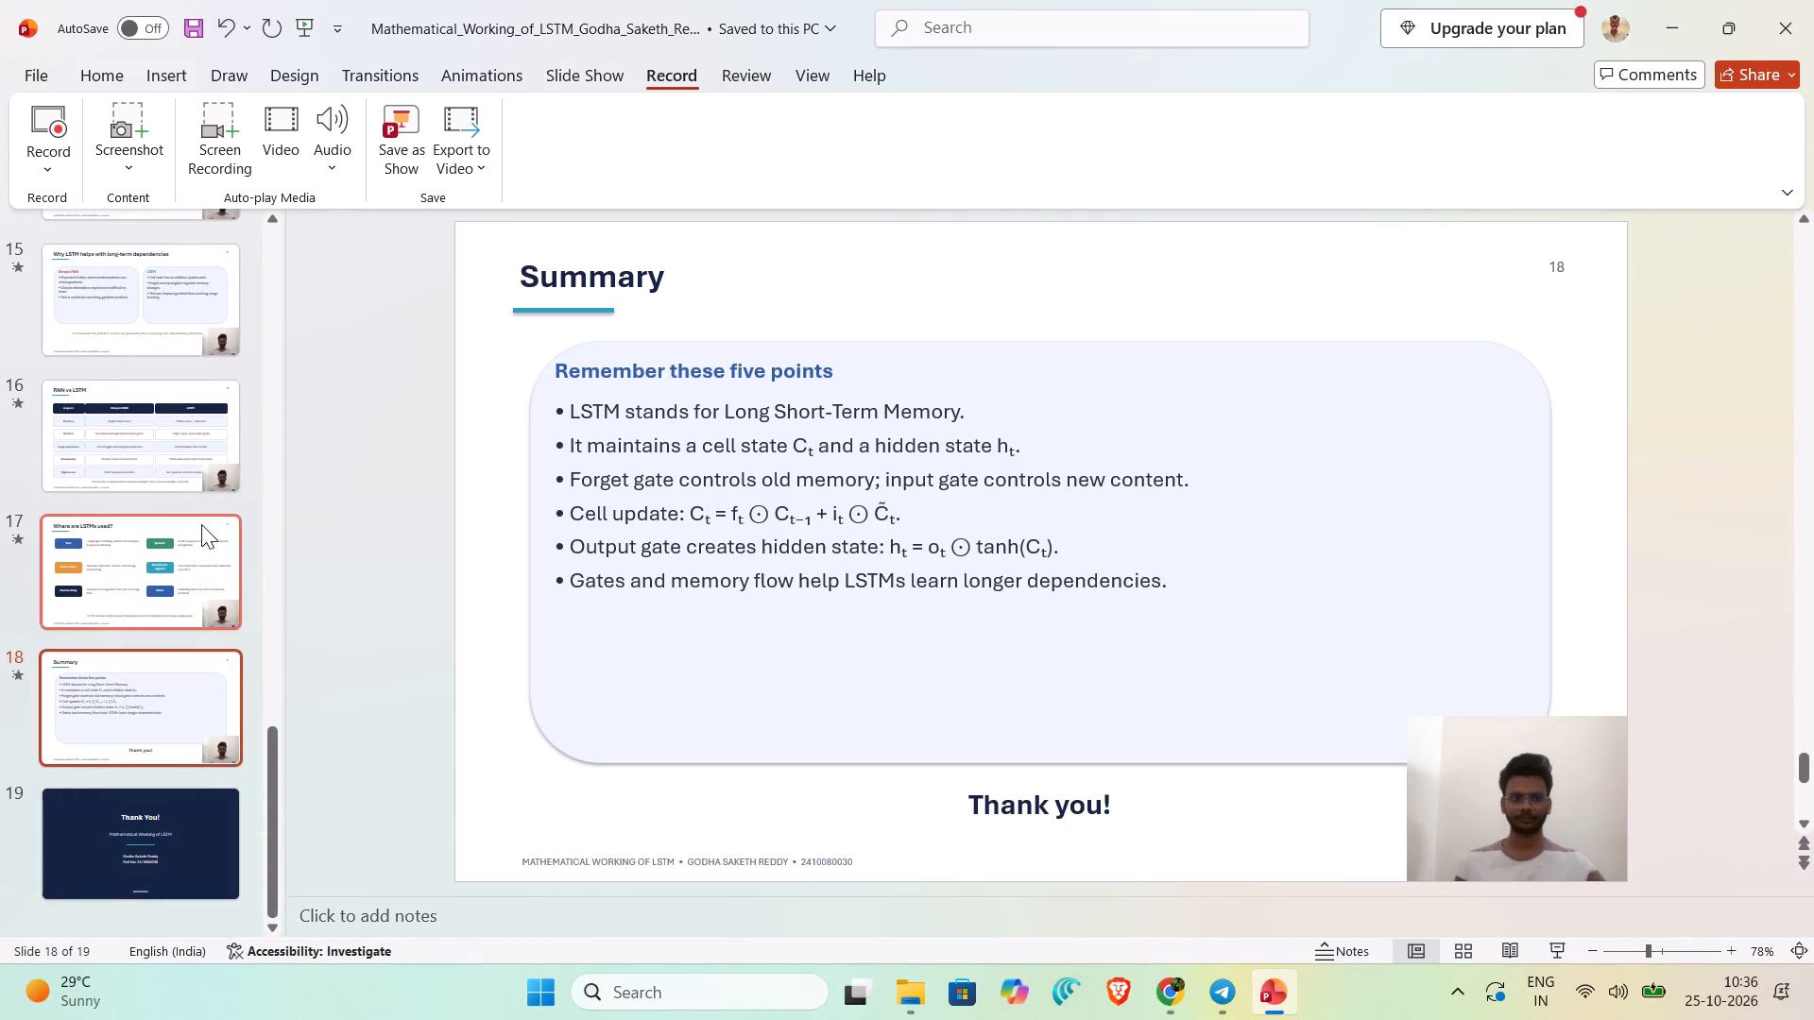
Look through the slide thumbnails from the closing Thank You slide back to the title slide to review the recorded webcam clips.
{"action": "scroll", "coordinate": [183, 824], "scroll_direction": "down", "scroll_amount": 2}
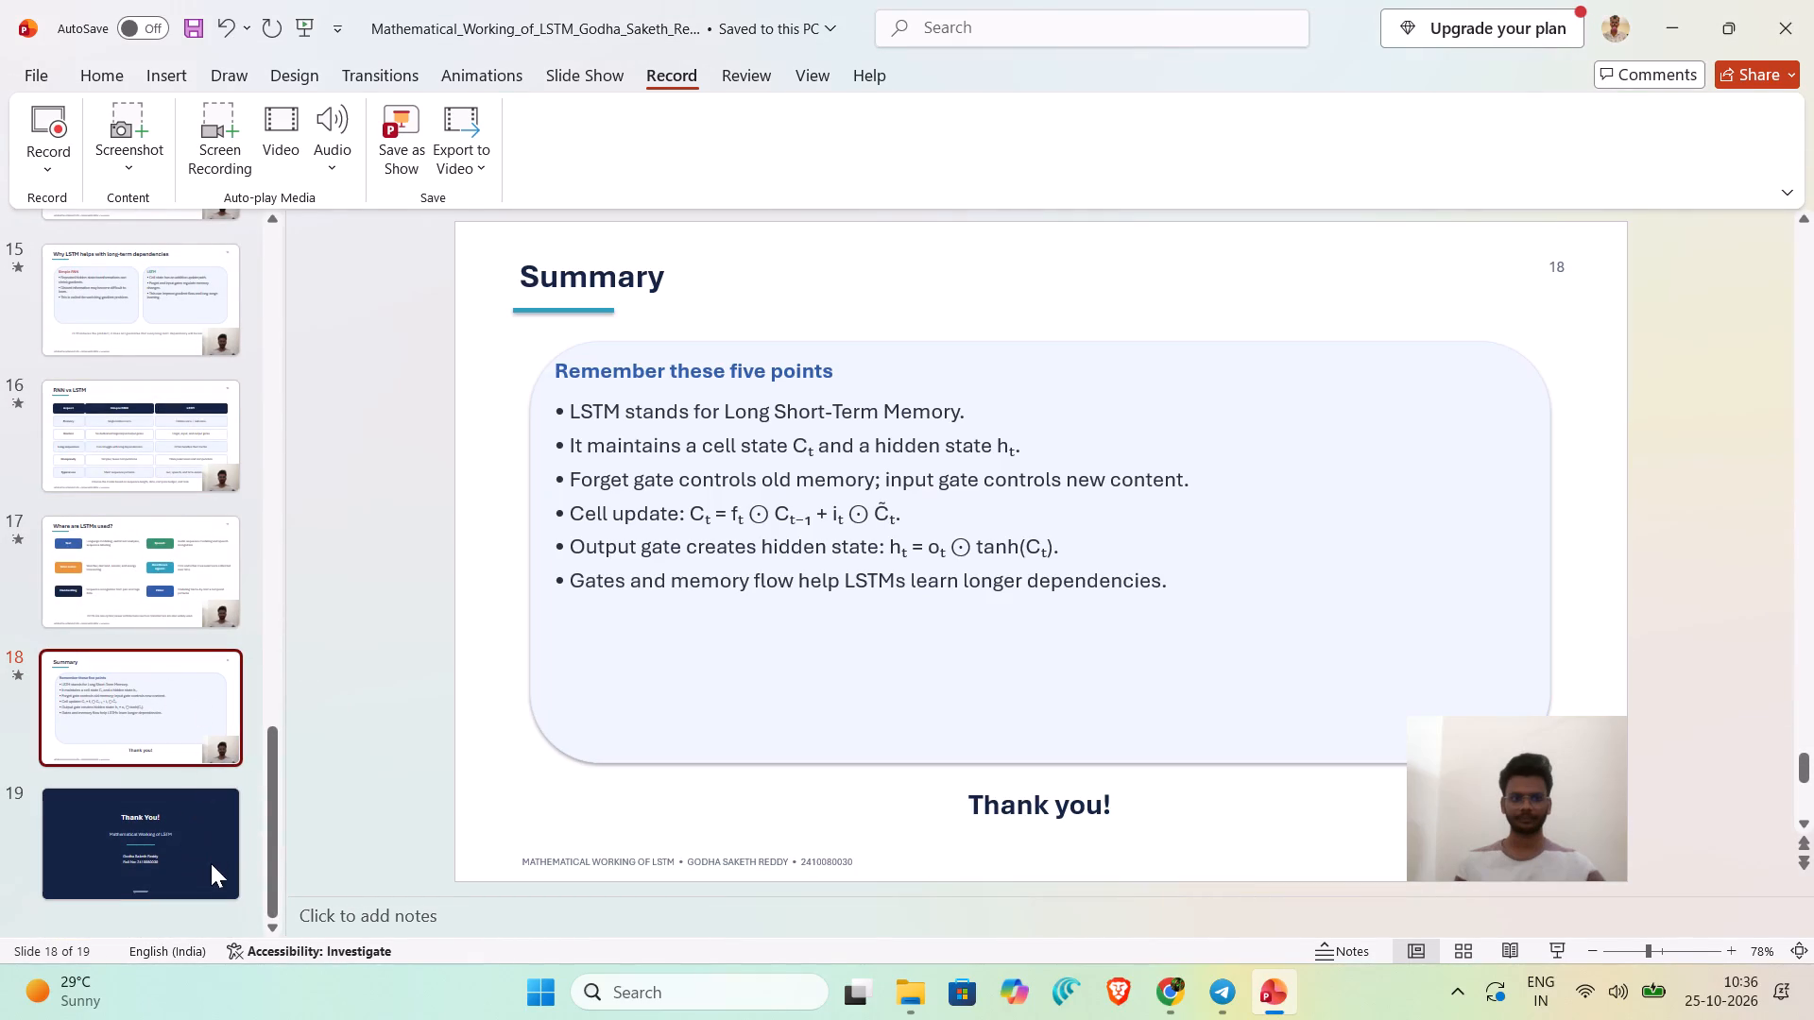
{"action": "scroll", "coordinate": [145, 637], "scroll_direction": "up", "scroll_amount": 1}
{"action": "left_click", "coordinate": [168, 839]}
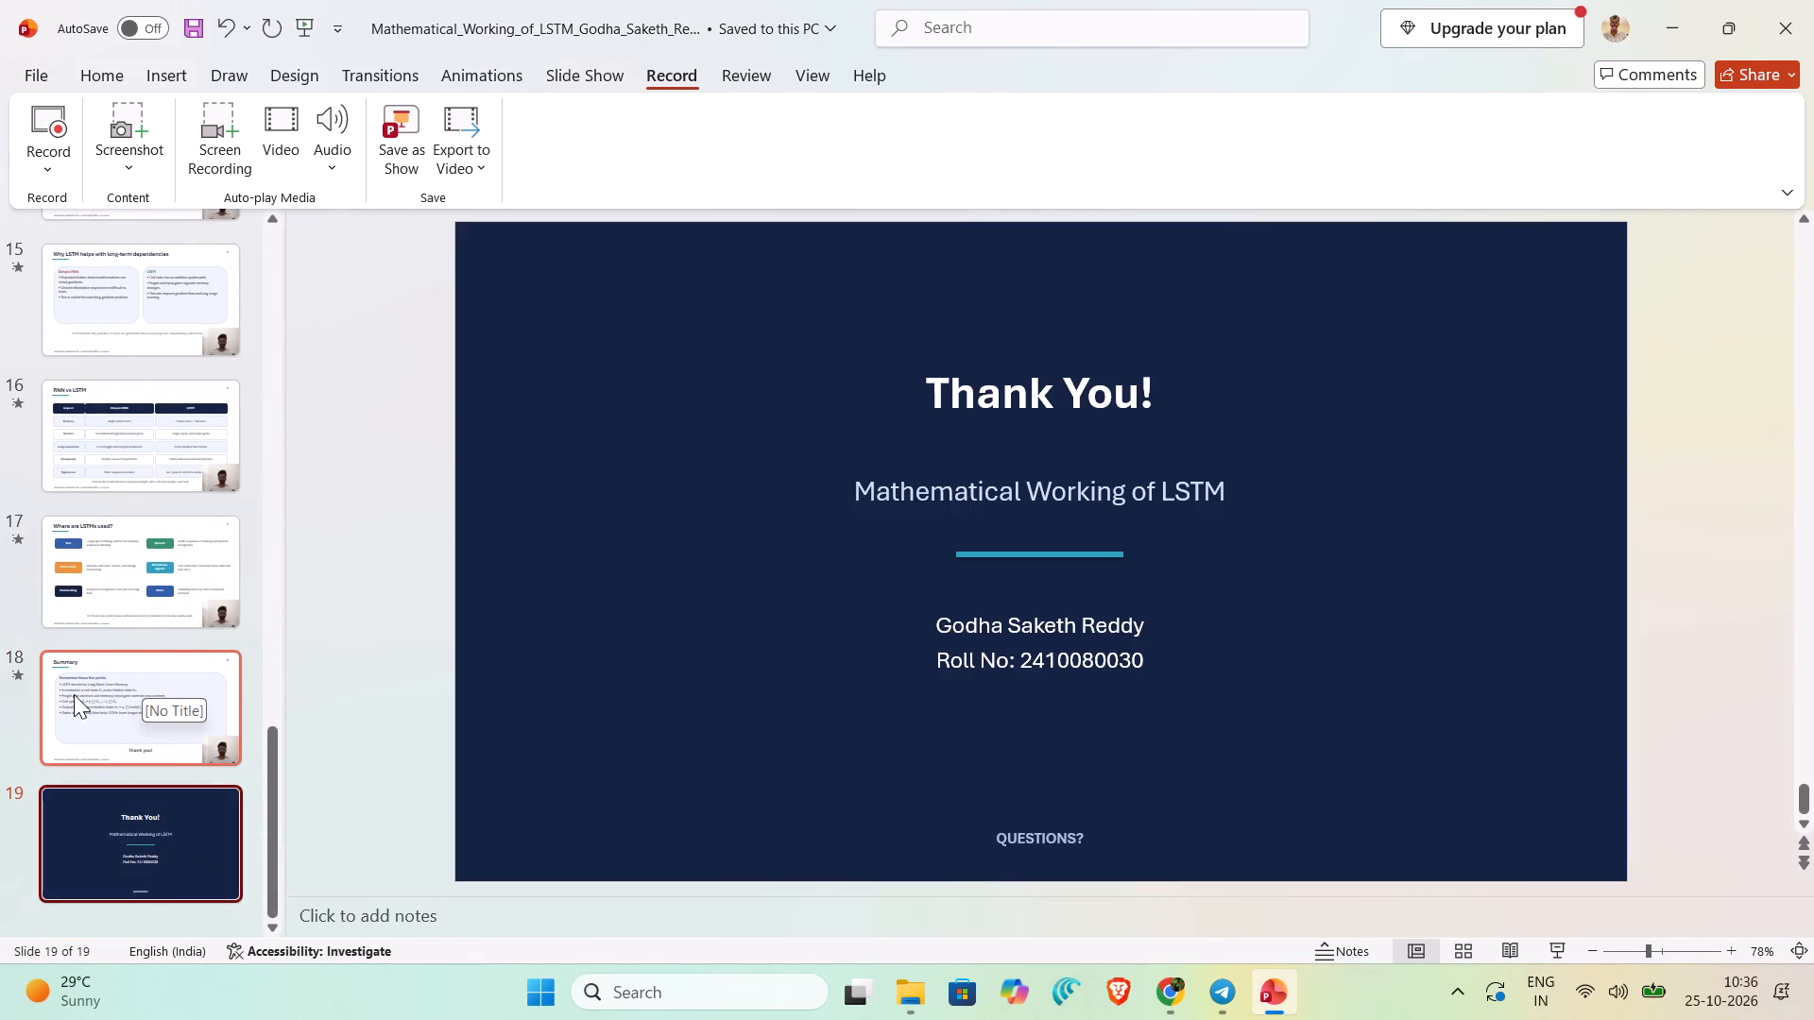
{"action": "left_click", "coordinate": [136, 683]}
{"action": "scroll", "coordinate": [197, 535], "scroll_direction": "up", "scroll_amount": 14}
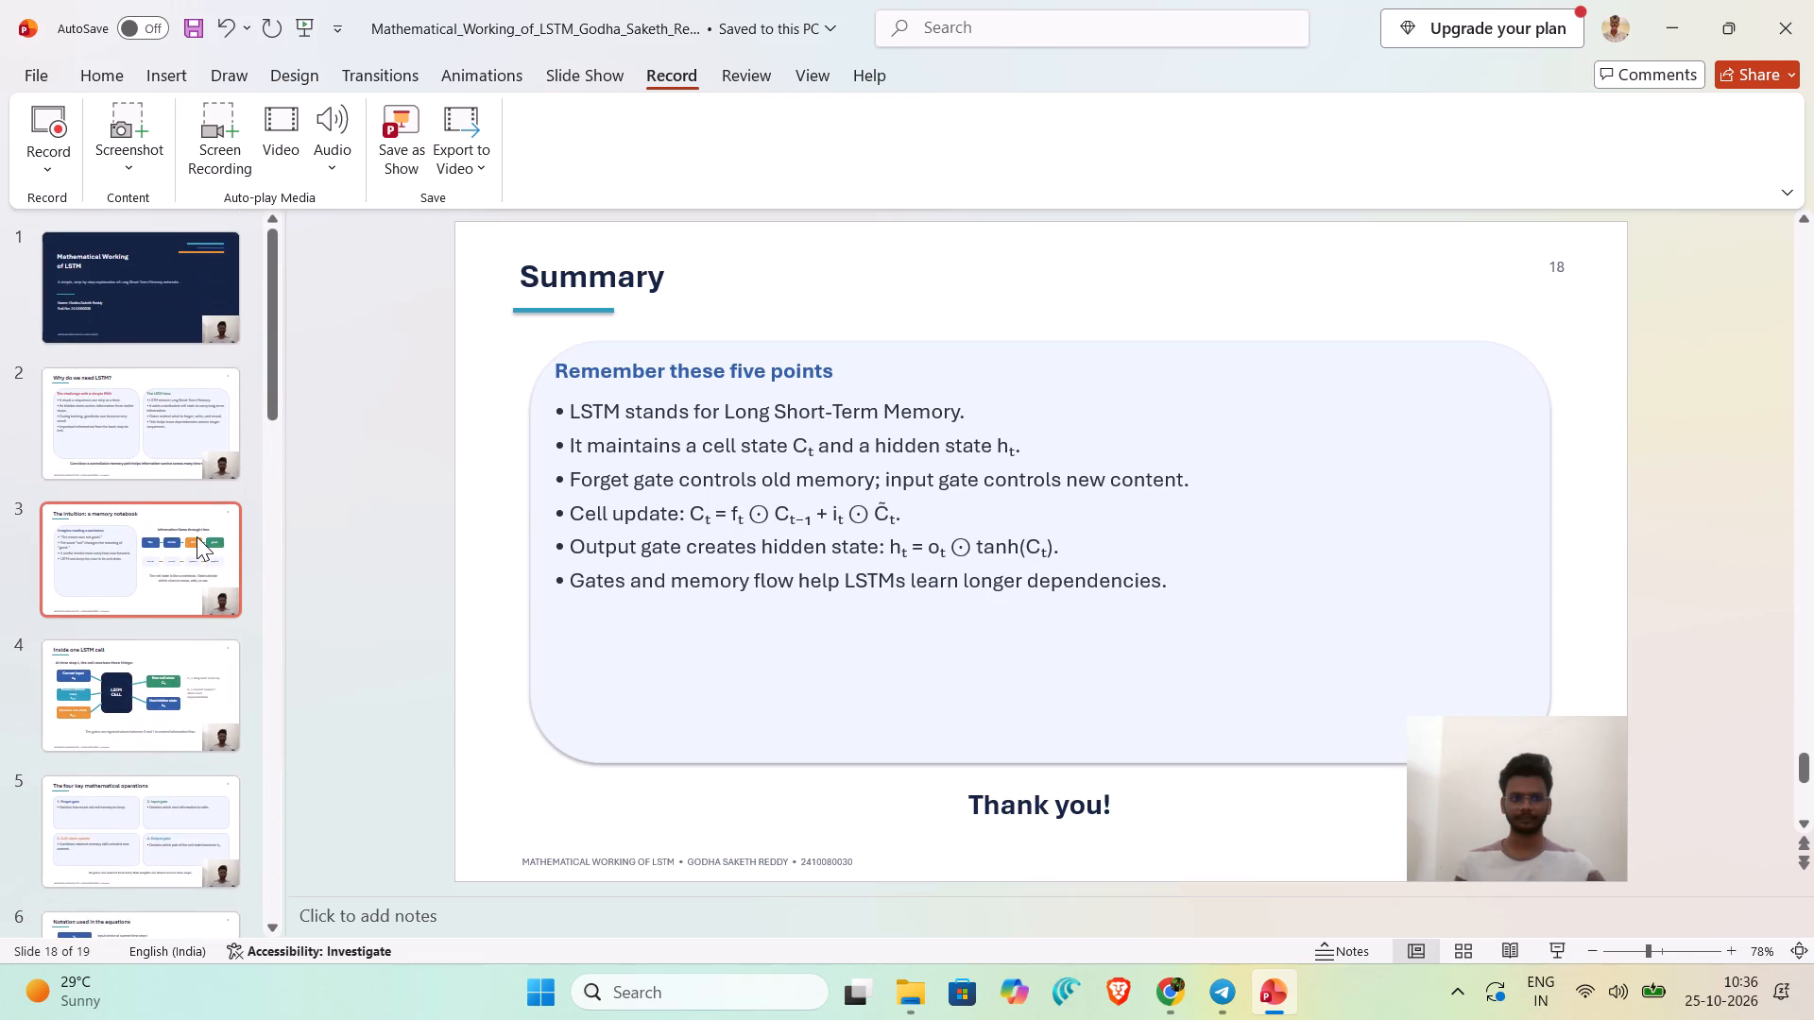
{"action": "scroll", "coordinate": [197, 536], "scroll_direction": "up", "scroll_amount": 11}
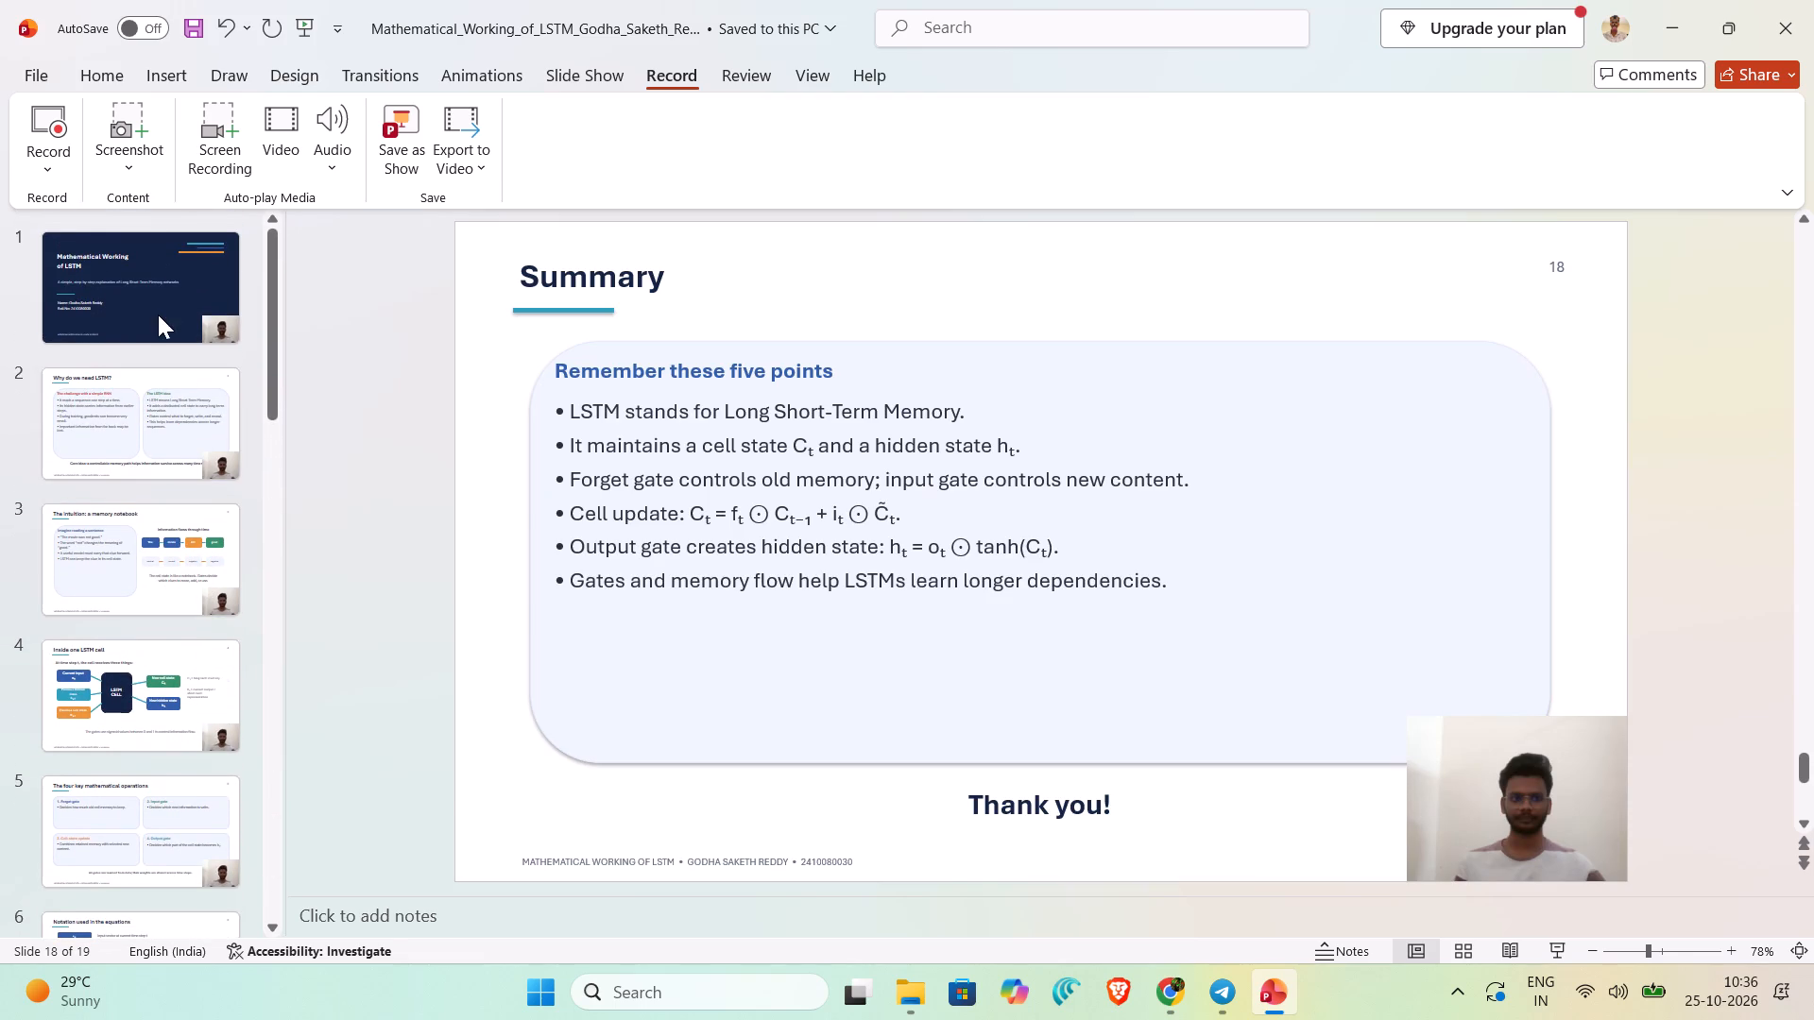
{"action": "left_click", "coordinate": [155, 309]}
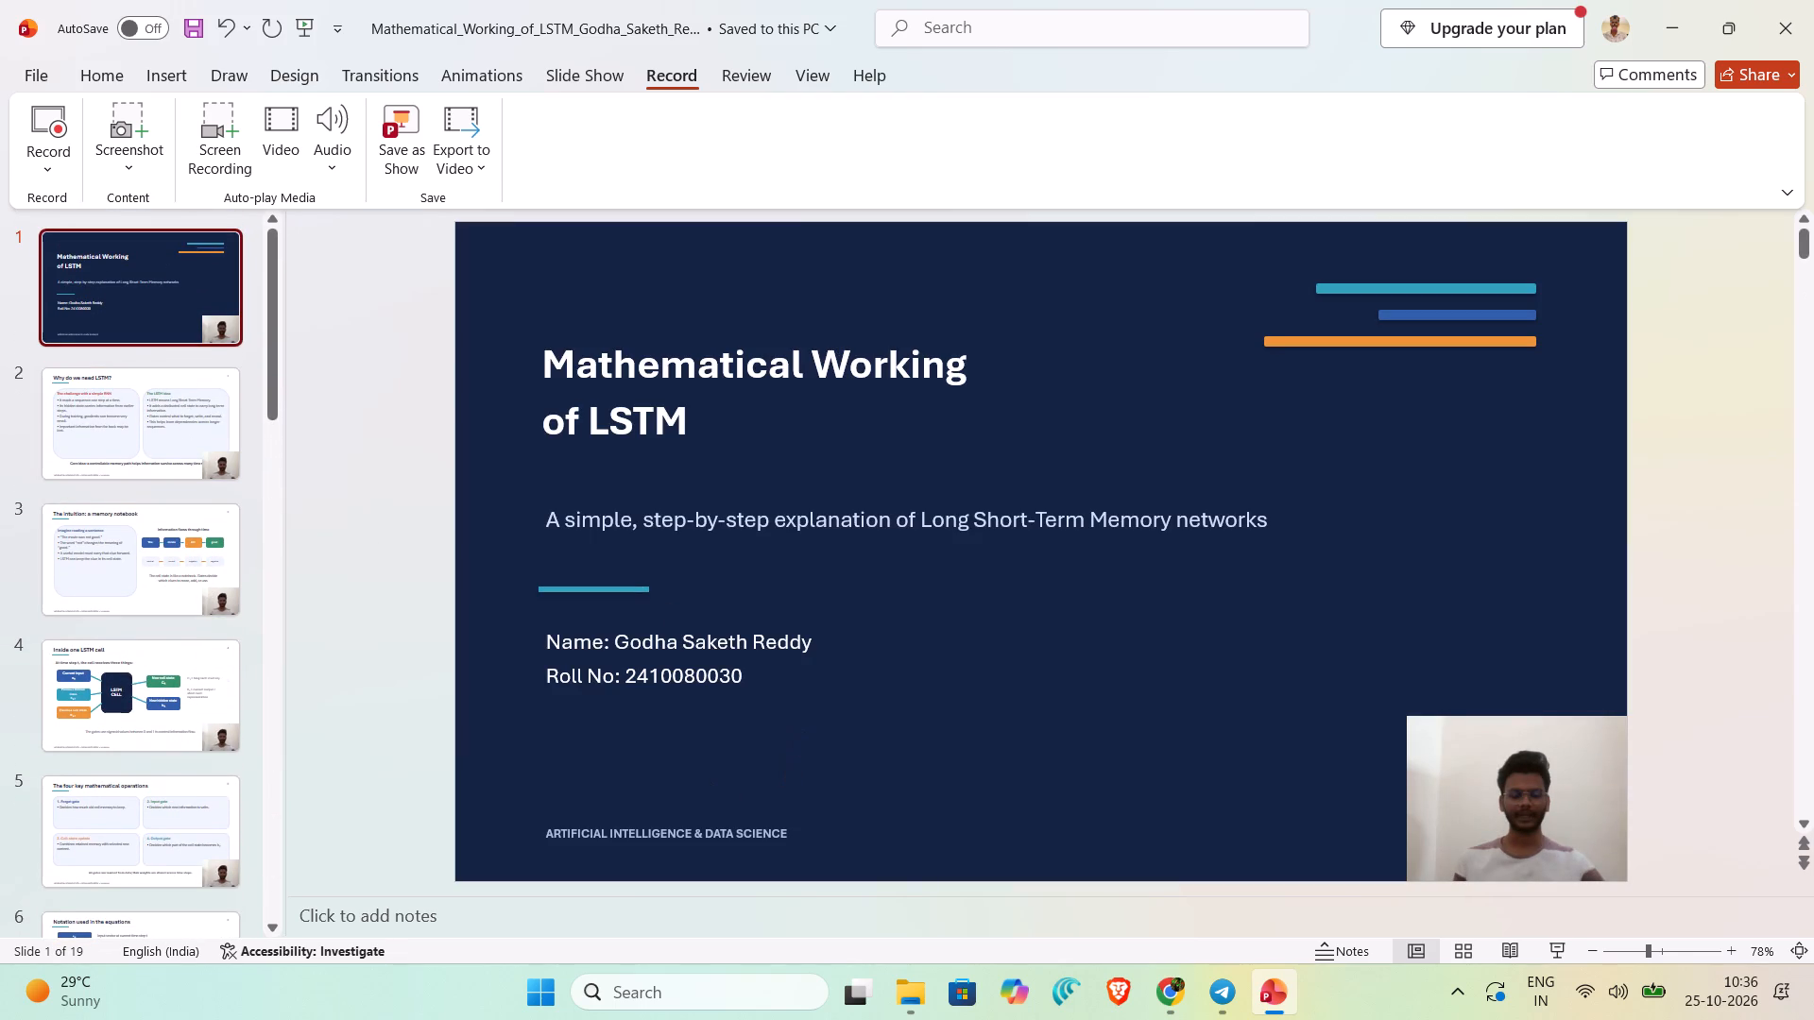
{"action": "left_click", "coordinate": [746, 733]}
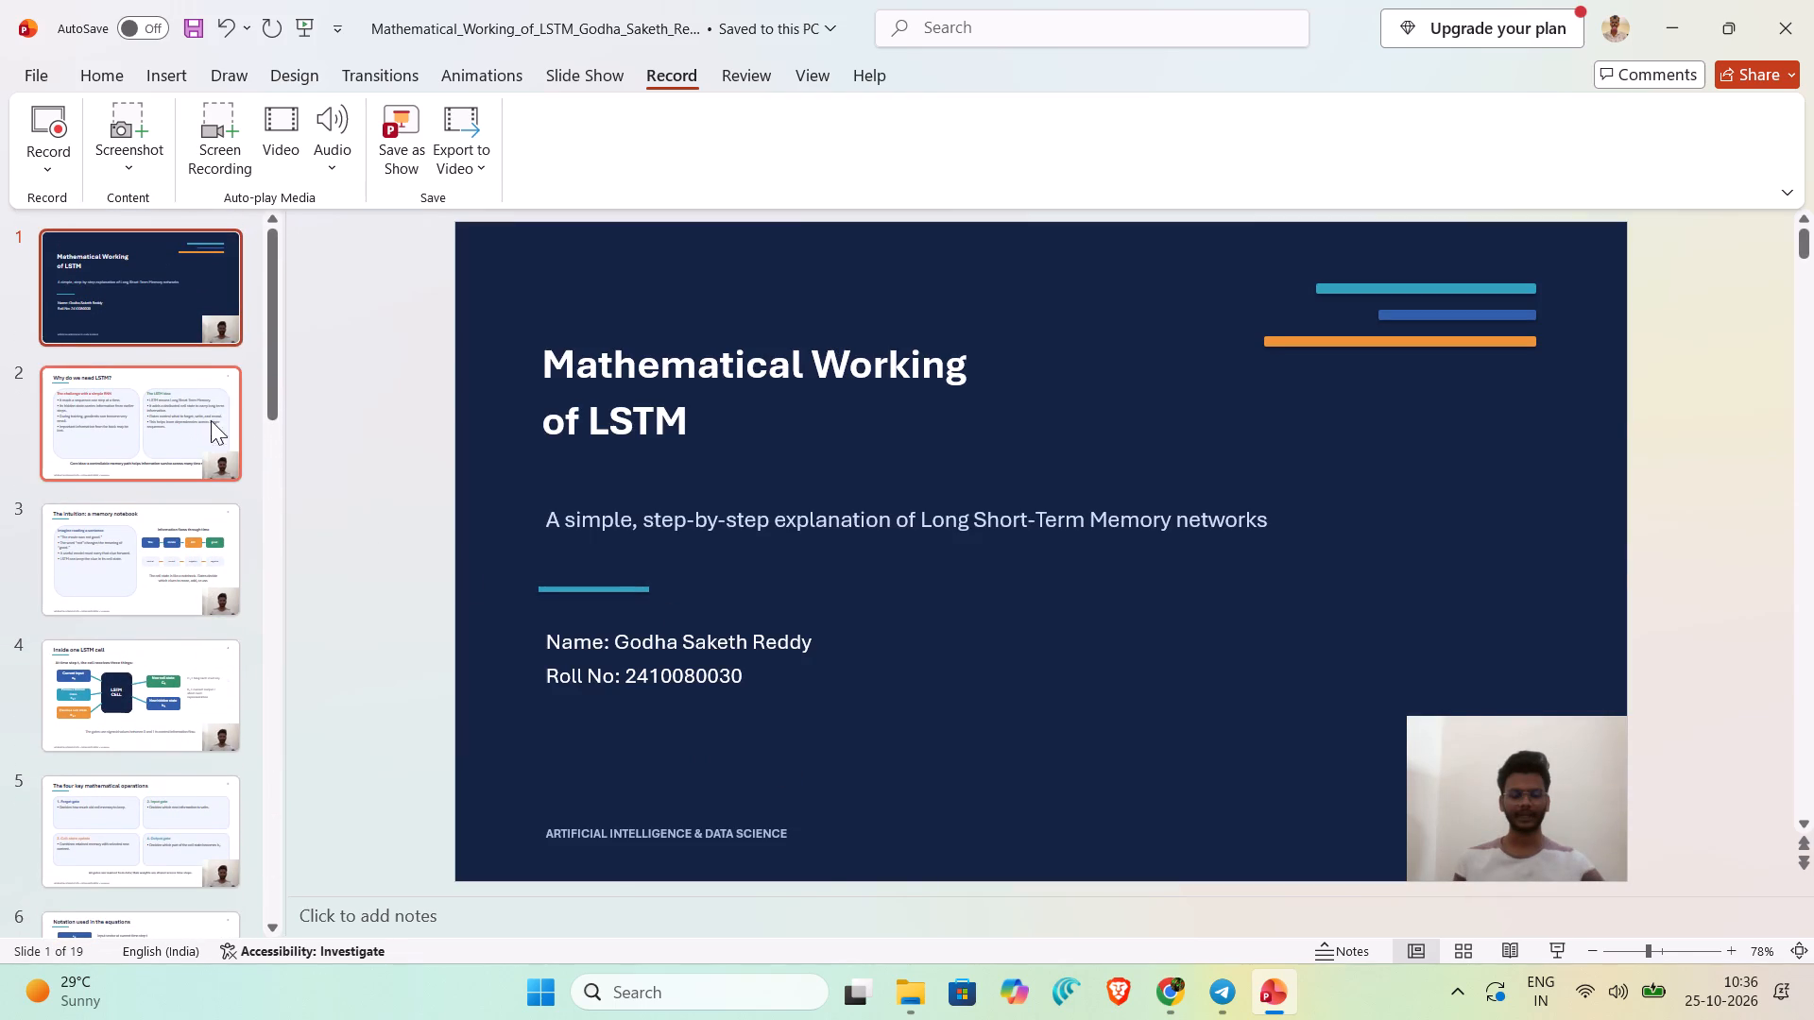
{"action": "left_click", "coordinate": [187, 426]}
{"action": "left_click", "coordinate": [142, 285]}
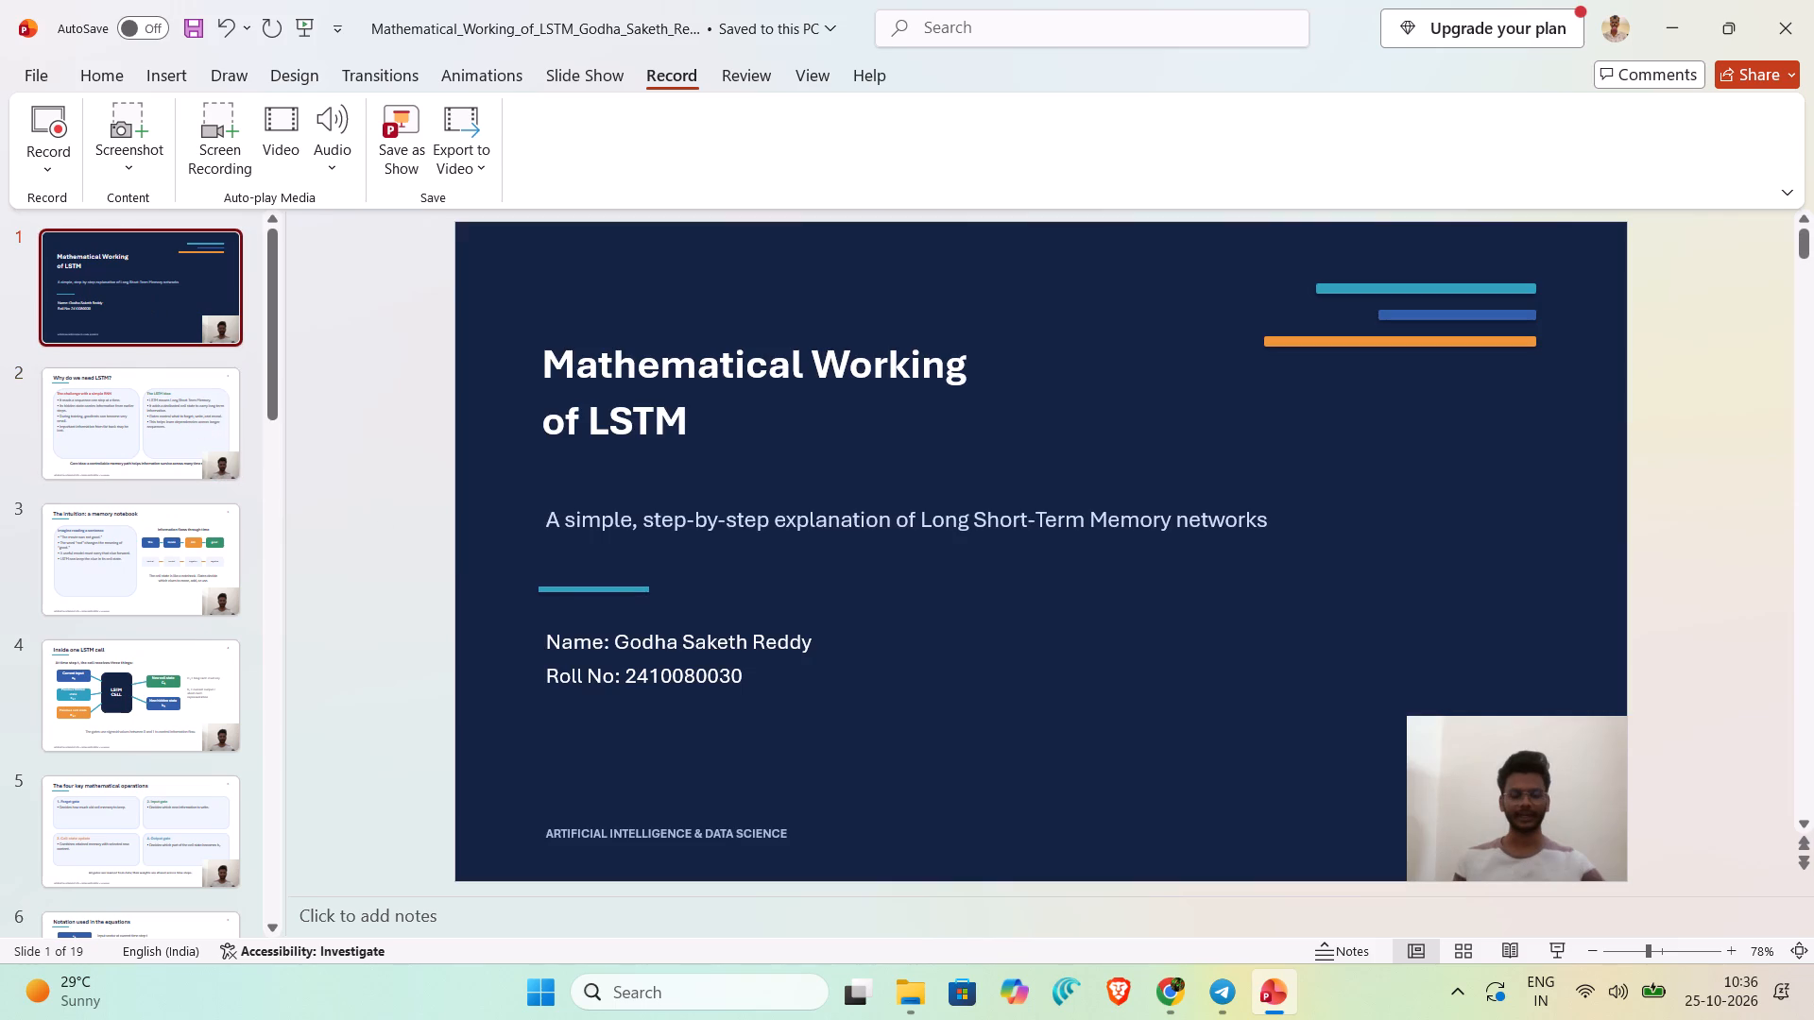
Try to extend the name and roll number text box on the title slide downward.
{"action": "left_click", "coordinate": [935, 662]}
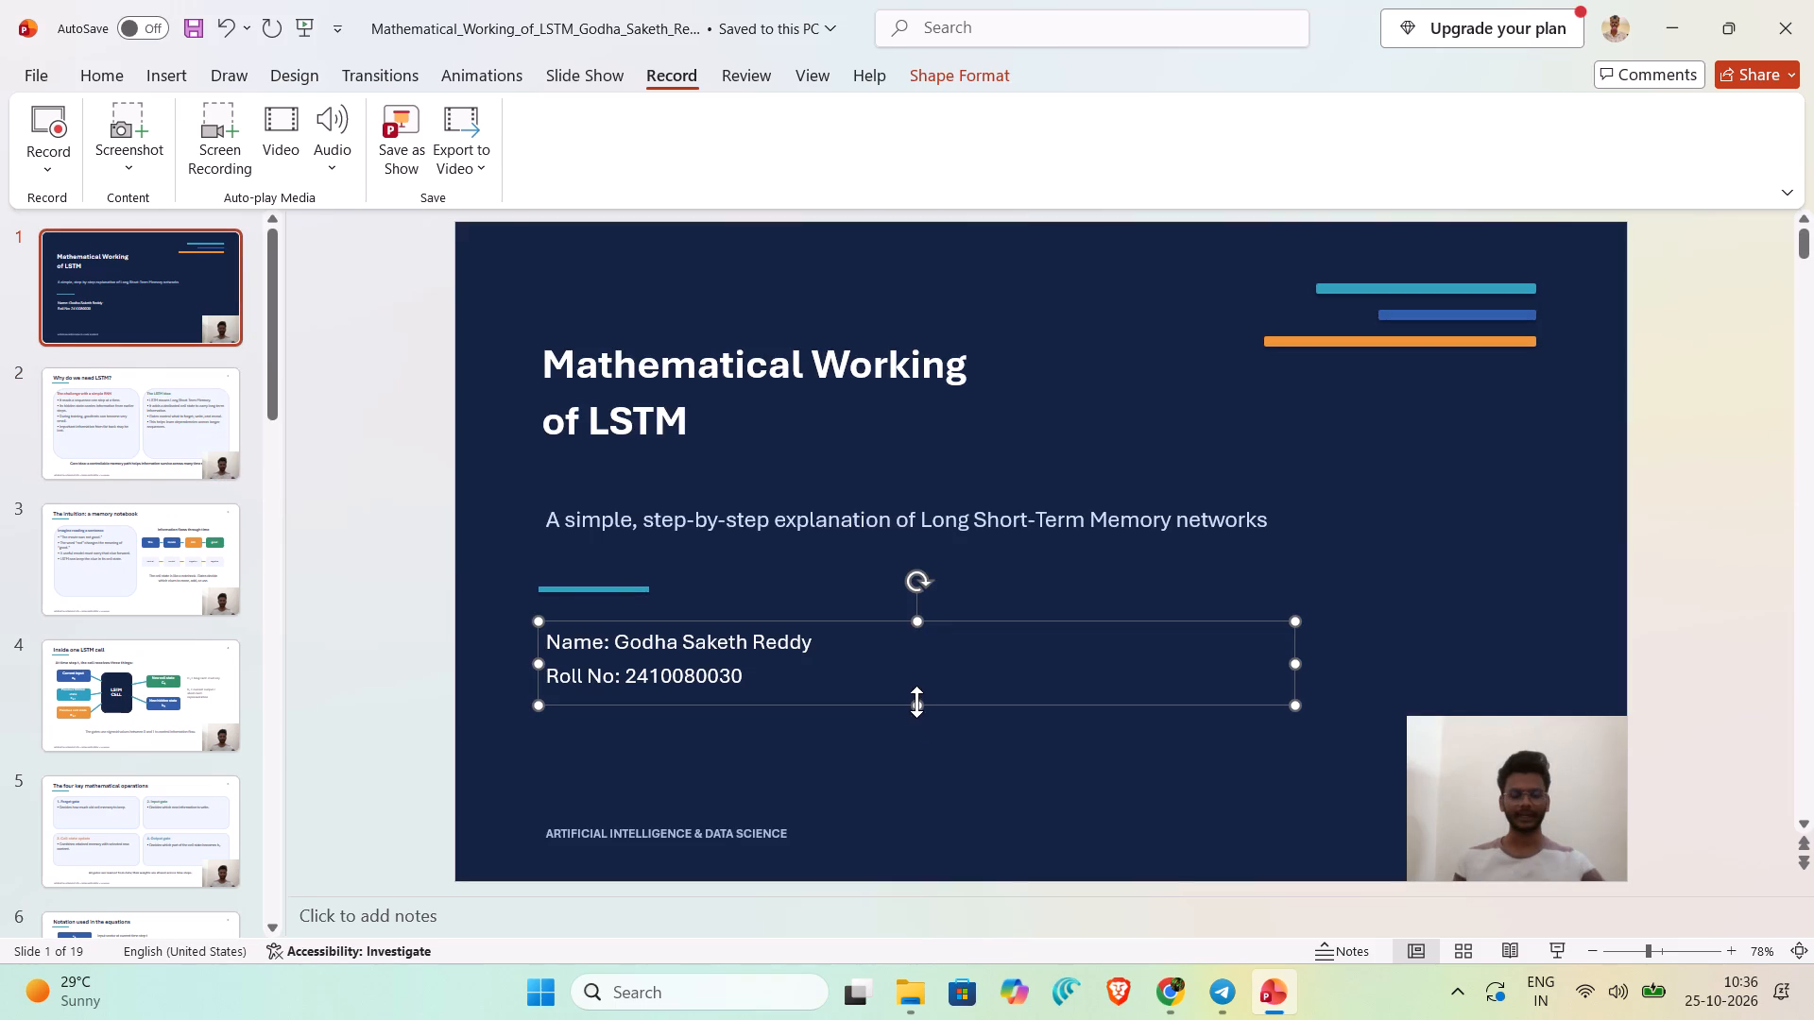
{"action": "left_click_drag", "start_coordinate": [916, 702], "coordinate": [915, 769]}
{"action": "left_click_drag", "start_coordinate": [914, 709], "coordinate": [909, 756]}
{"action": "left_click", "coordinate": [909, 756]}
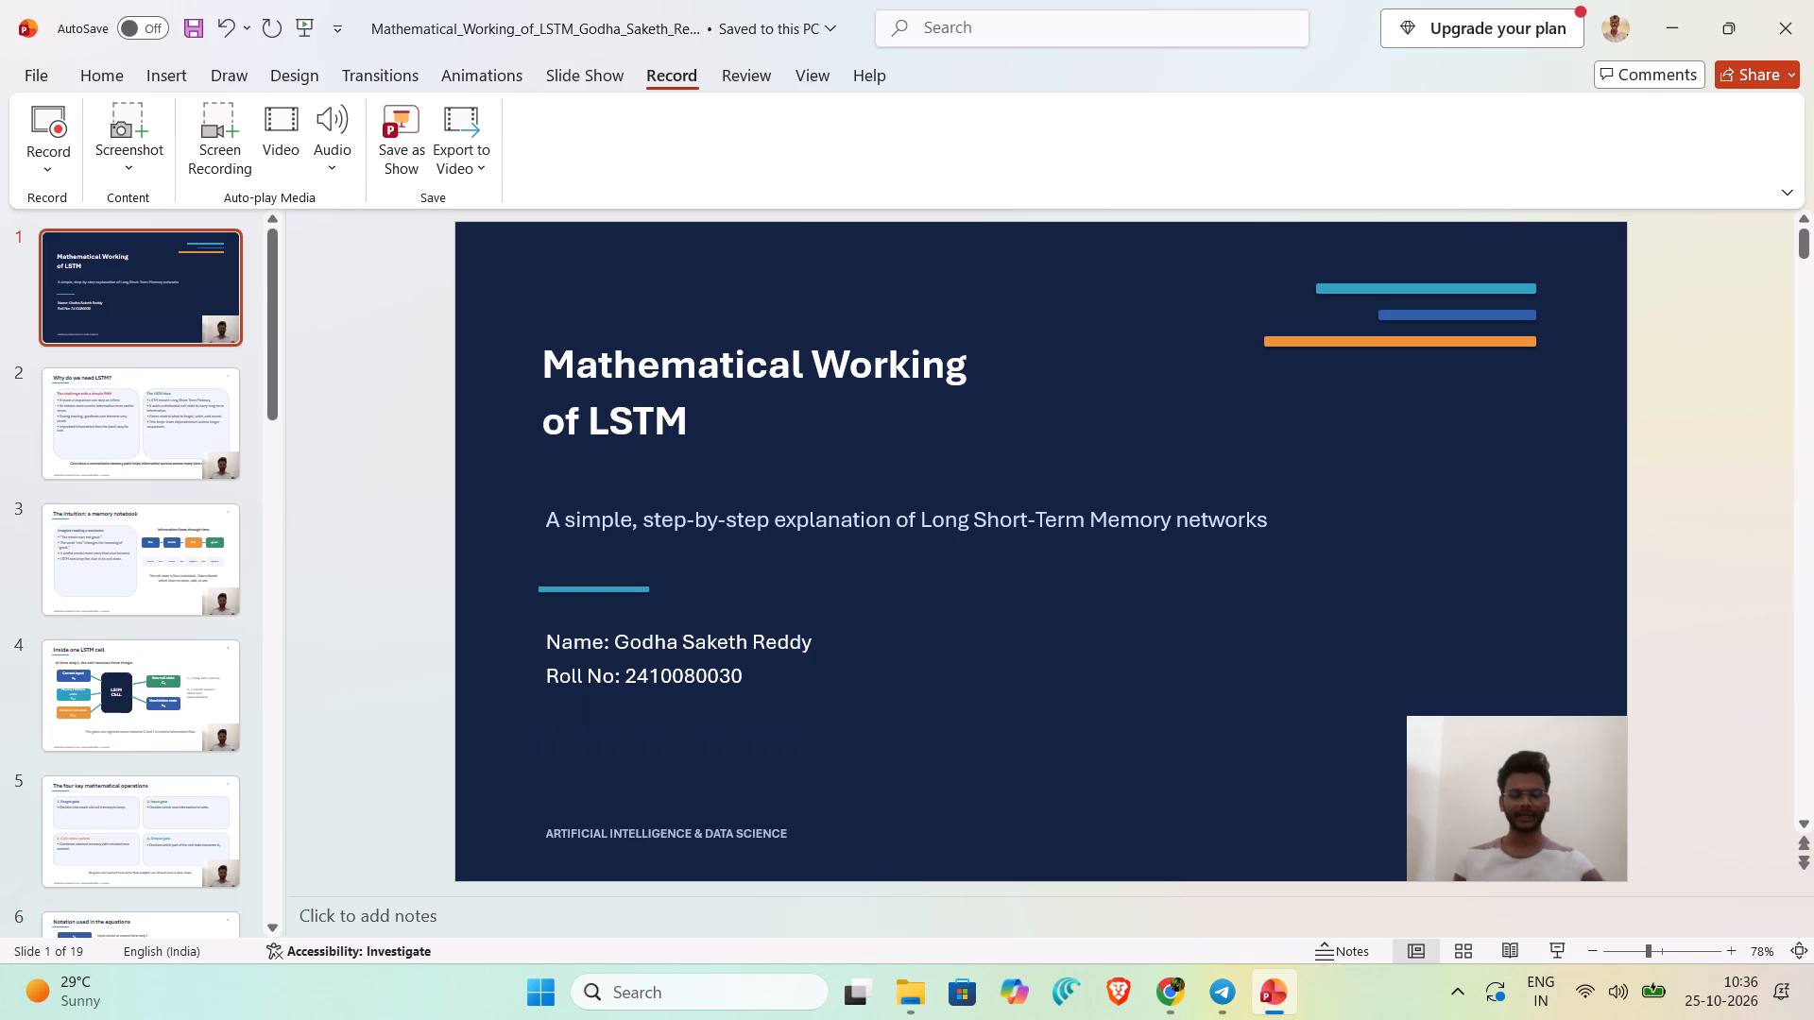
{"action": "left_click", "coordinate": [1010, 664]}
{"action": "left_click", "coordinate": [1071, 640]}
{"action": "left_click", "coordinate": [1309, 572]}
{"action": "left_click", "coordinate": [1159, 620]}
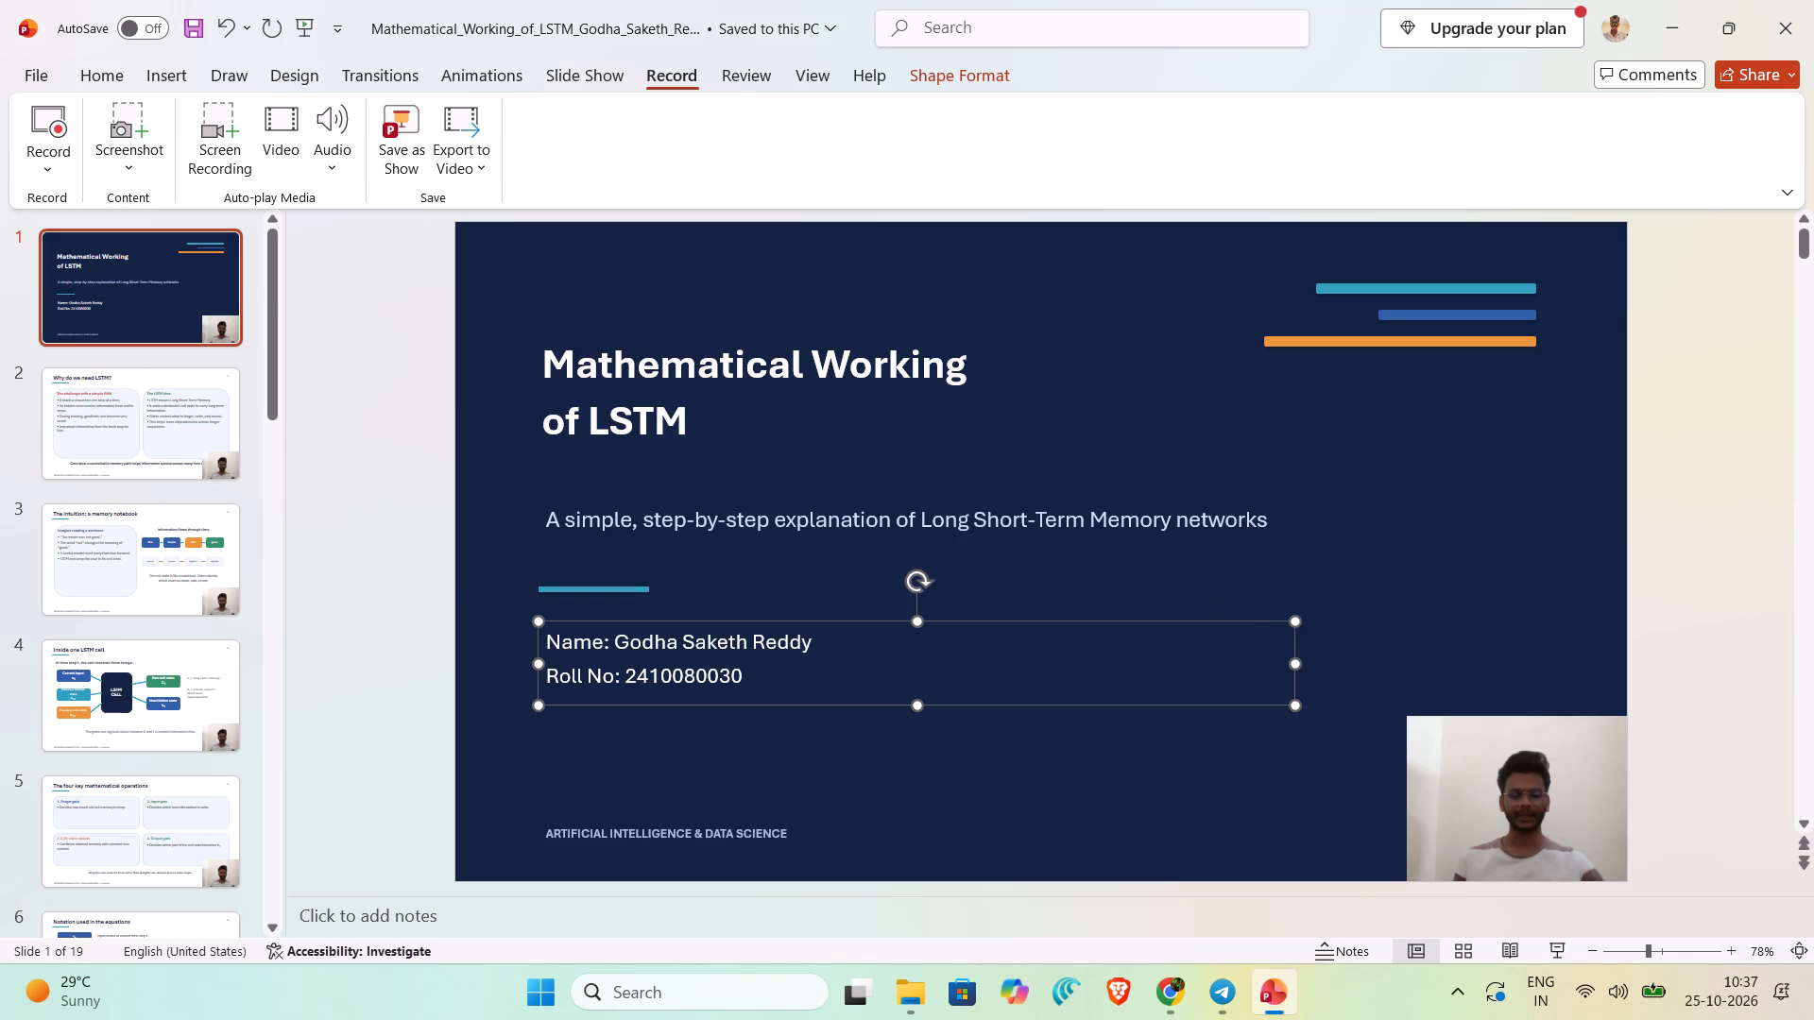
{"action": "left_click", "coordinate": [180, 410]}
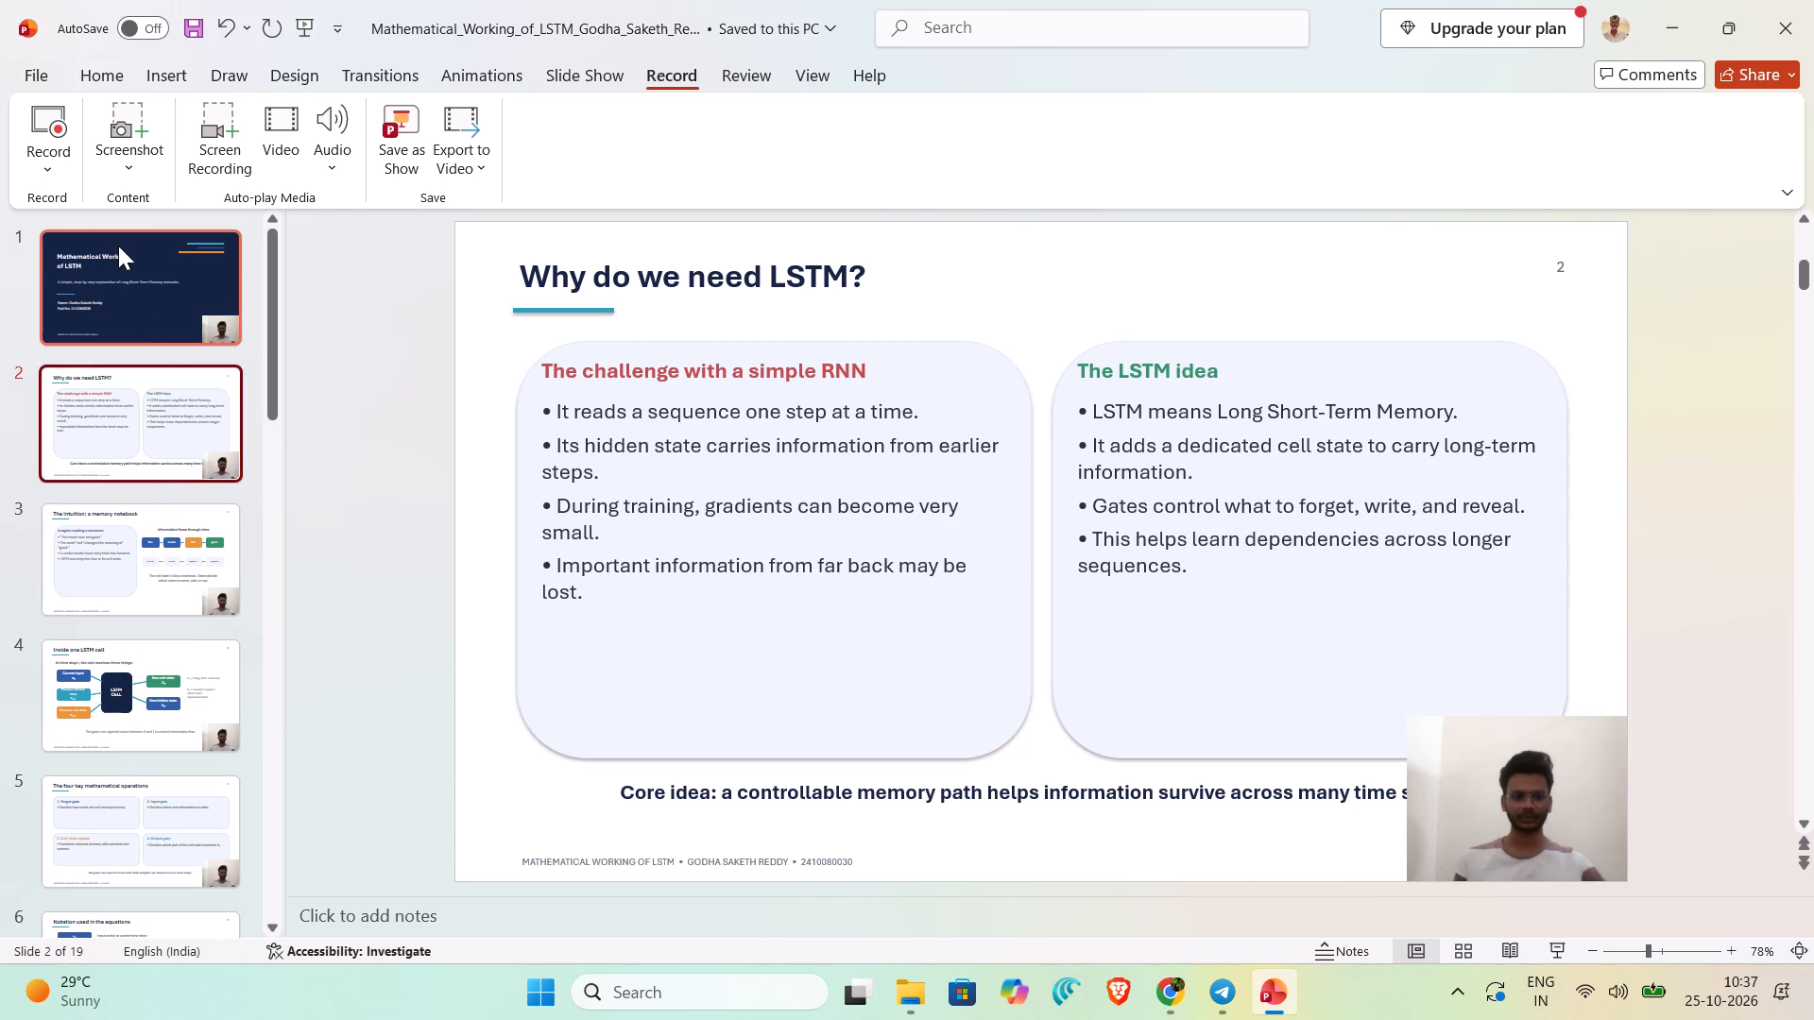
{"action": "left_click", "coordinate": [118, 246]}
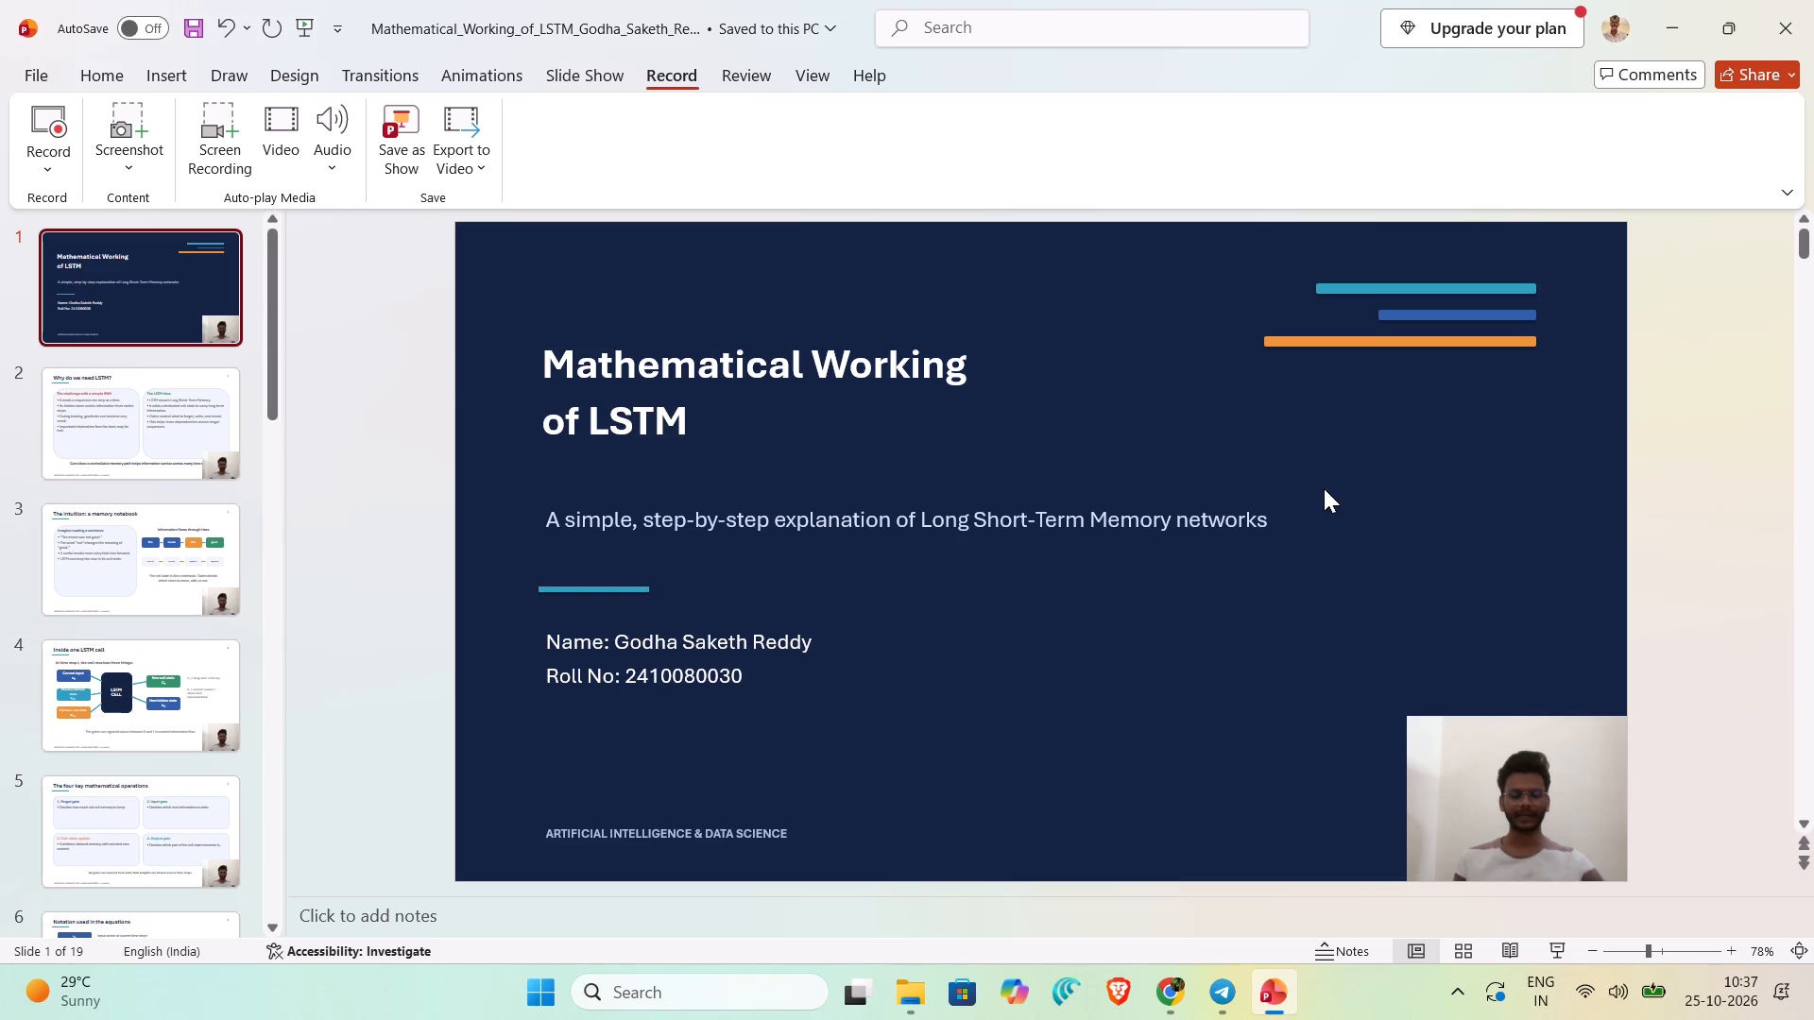
Set up a video export of the presentation at HD (720p) quality.
{"action": "left_click", "coordinate": [26, 70]}
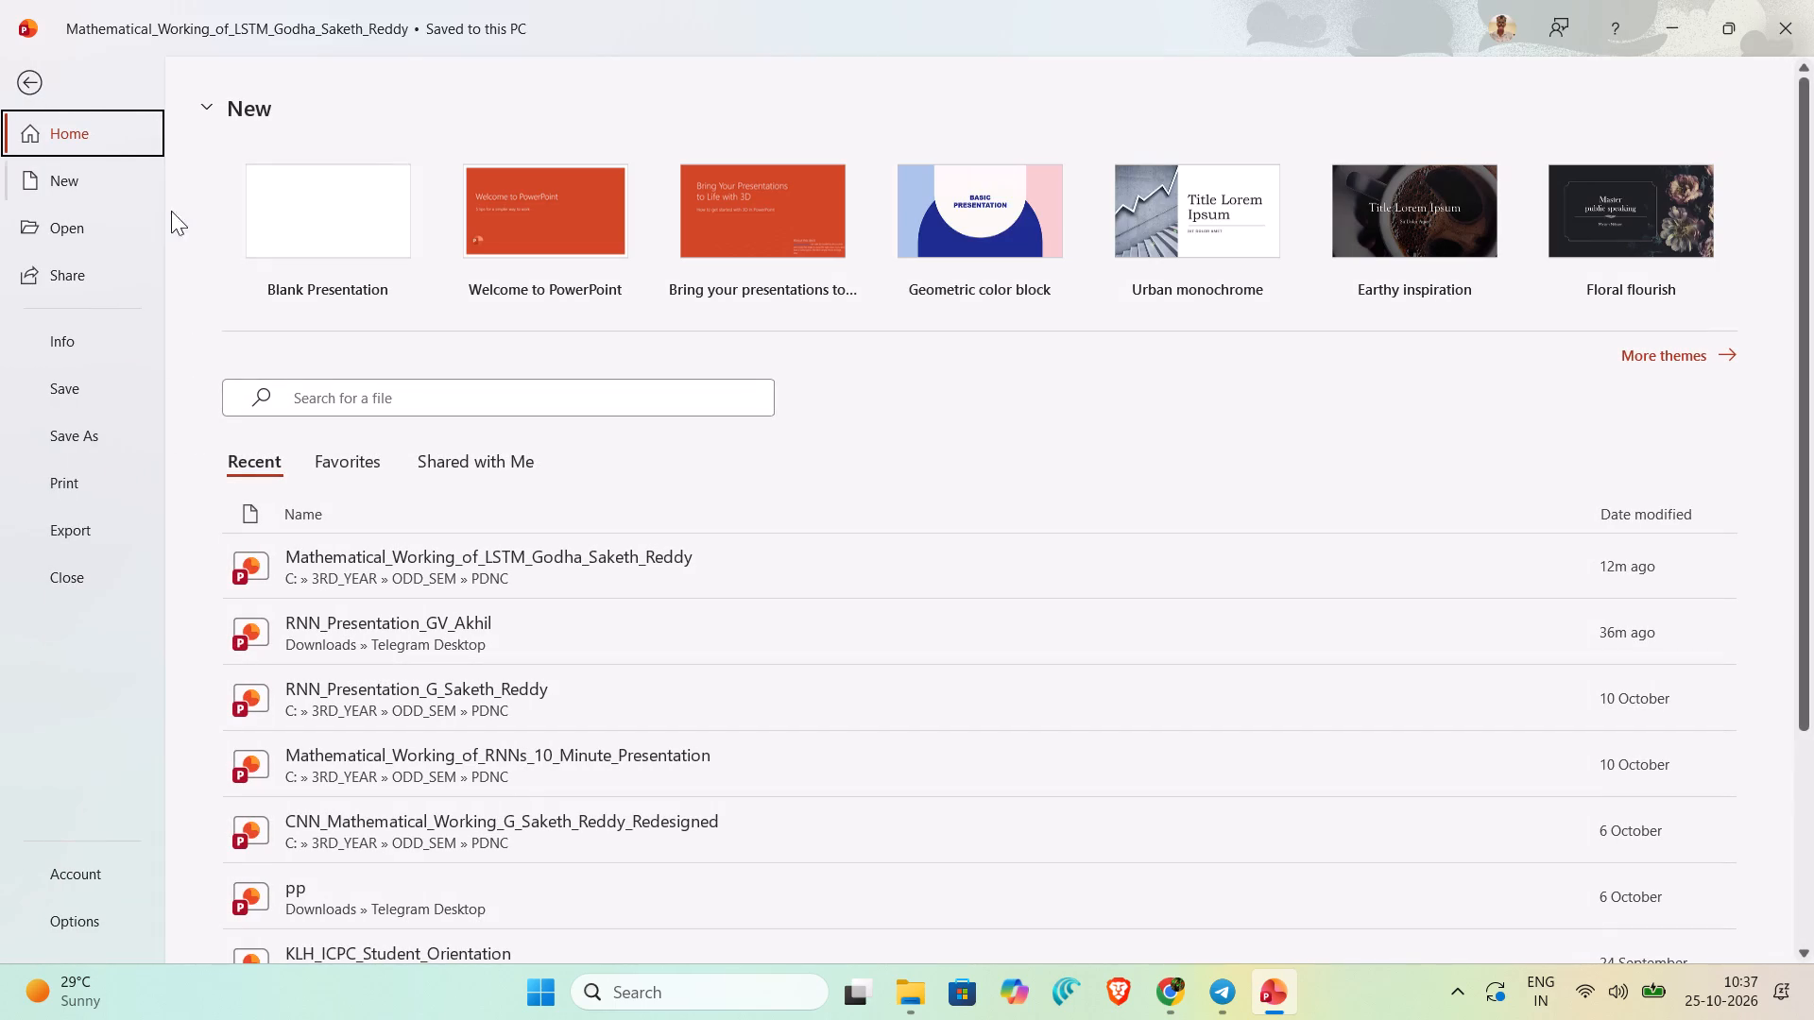
{"action": "left_click", "coordinate": [79, 527]}
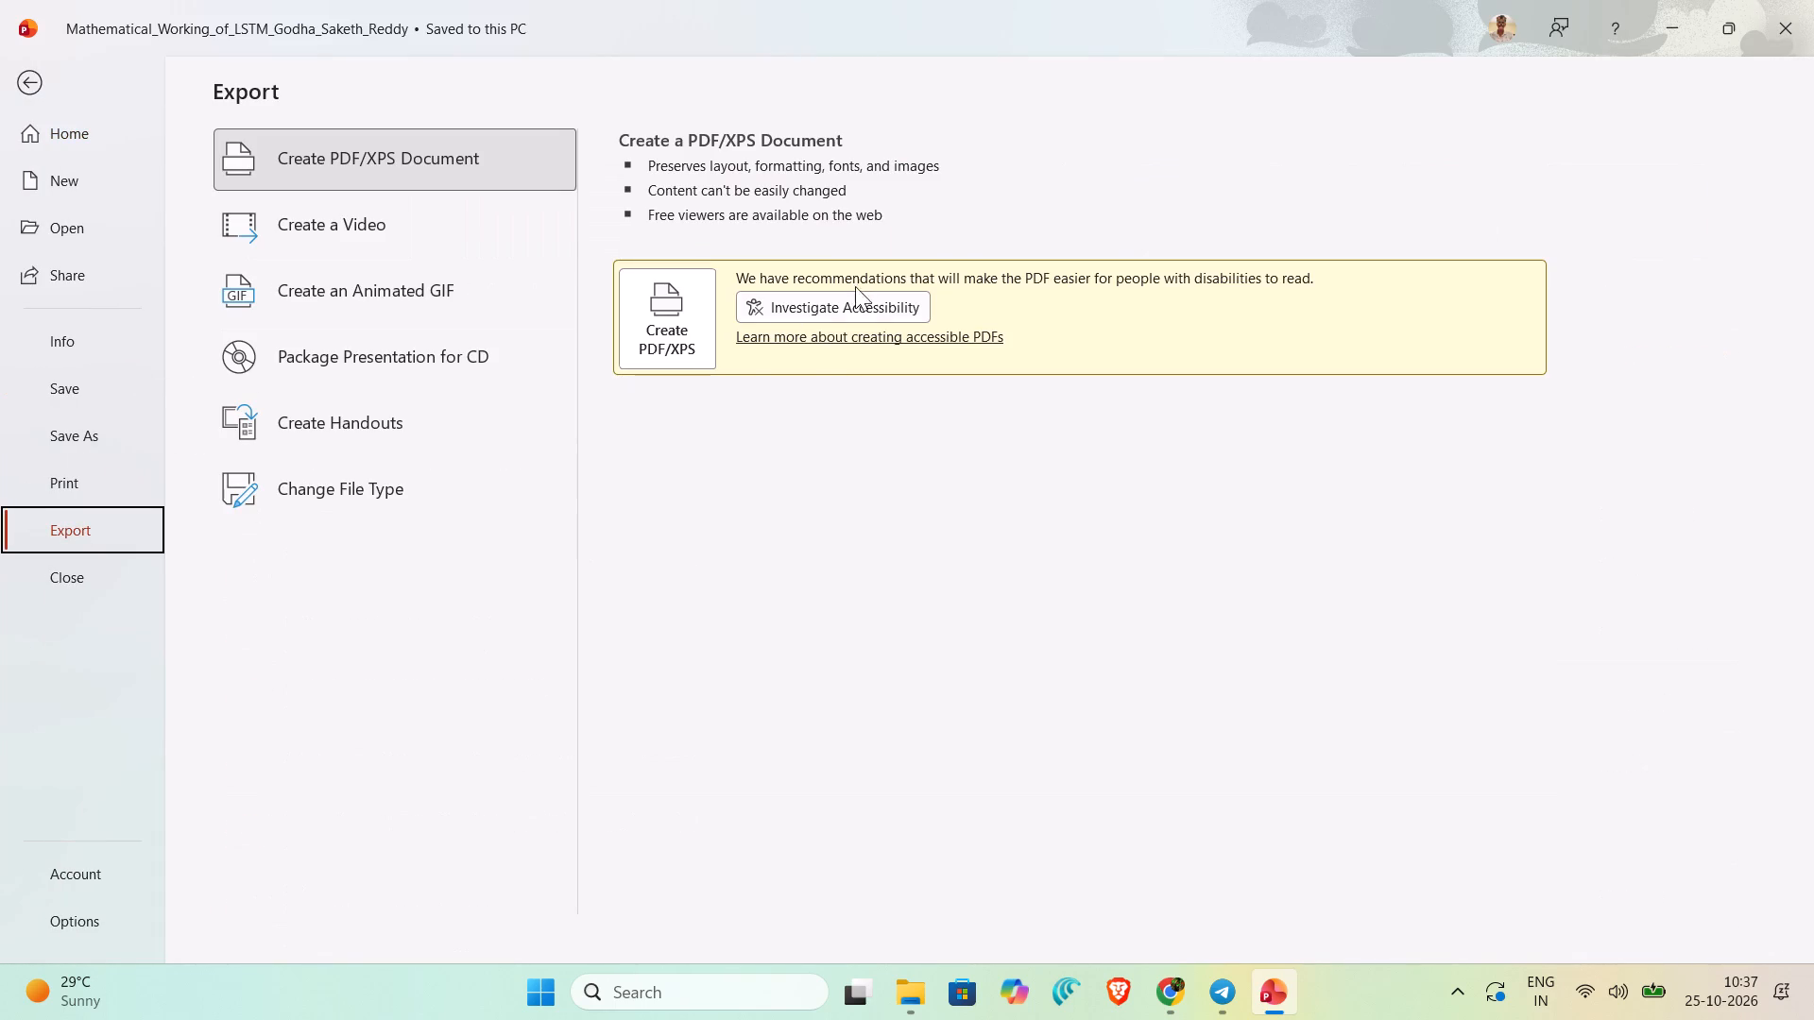
{"action": "left_click", "coordinate": [362, 231]}
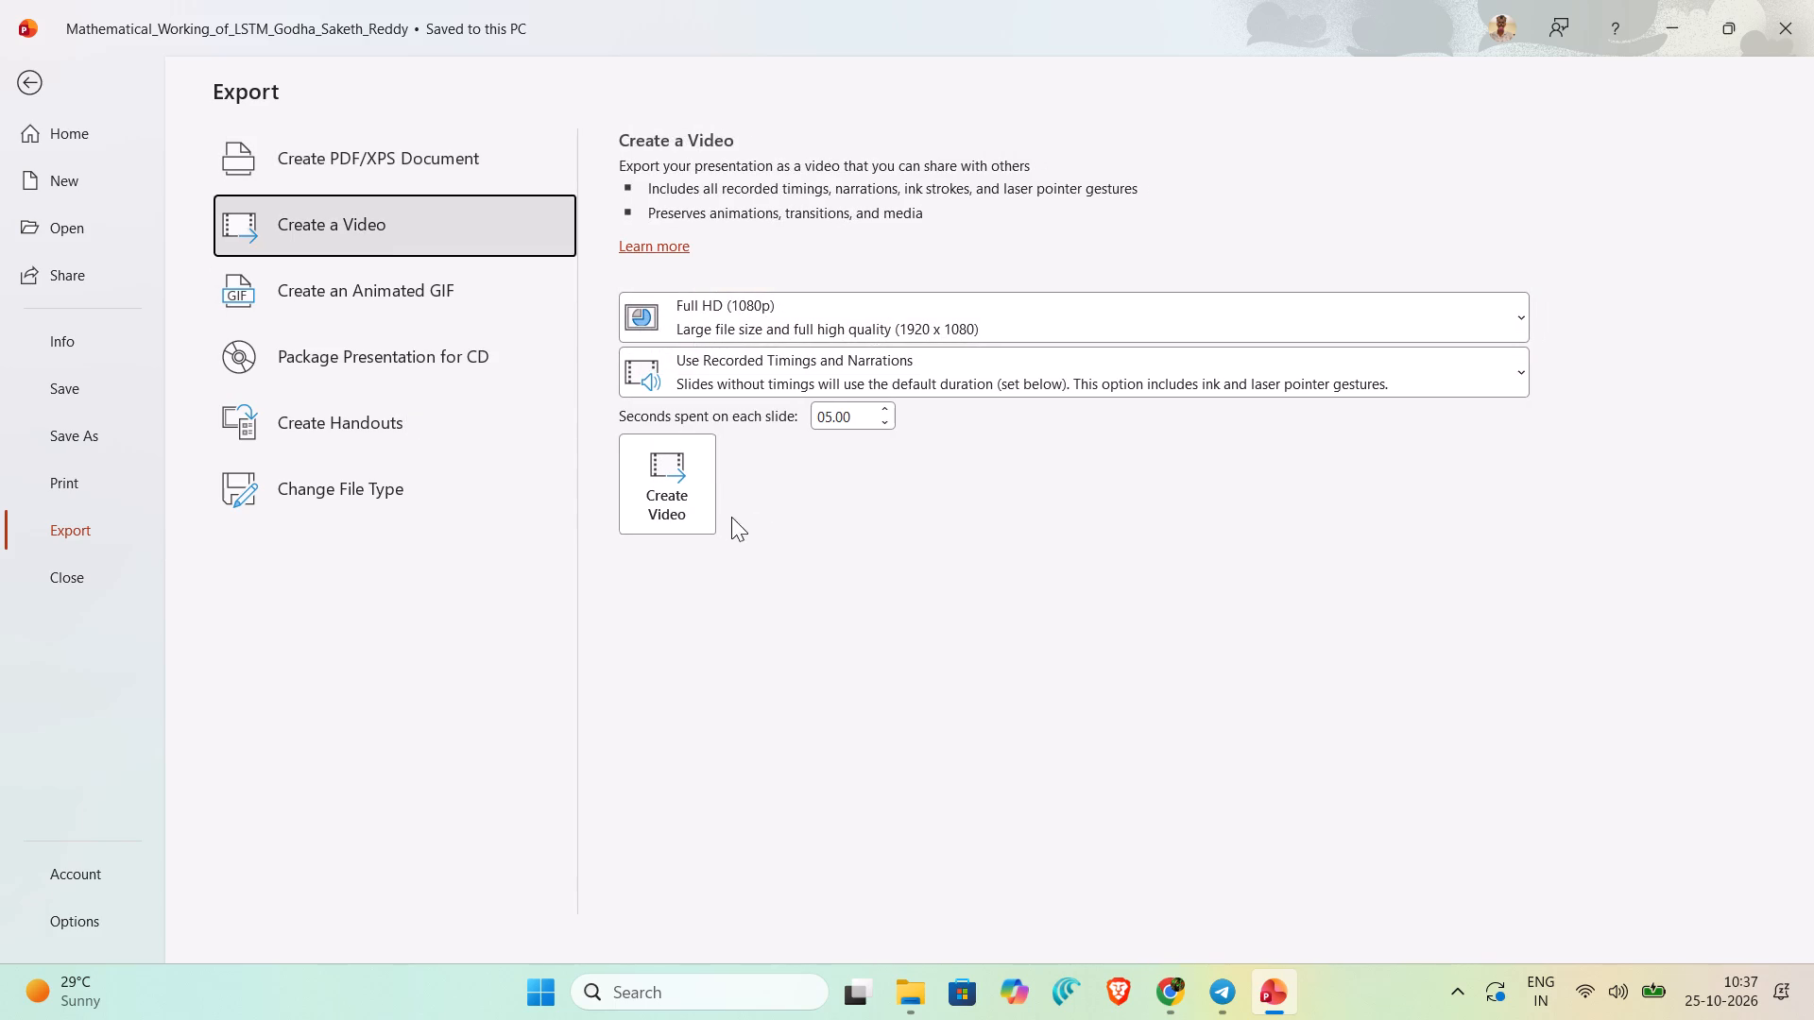
{"action": "left_click", "coordinate": [847, 310]}
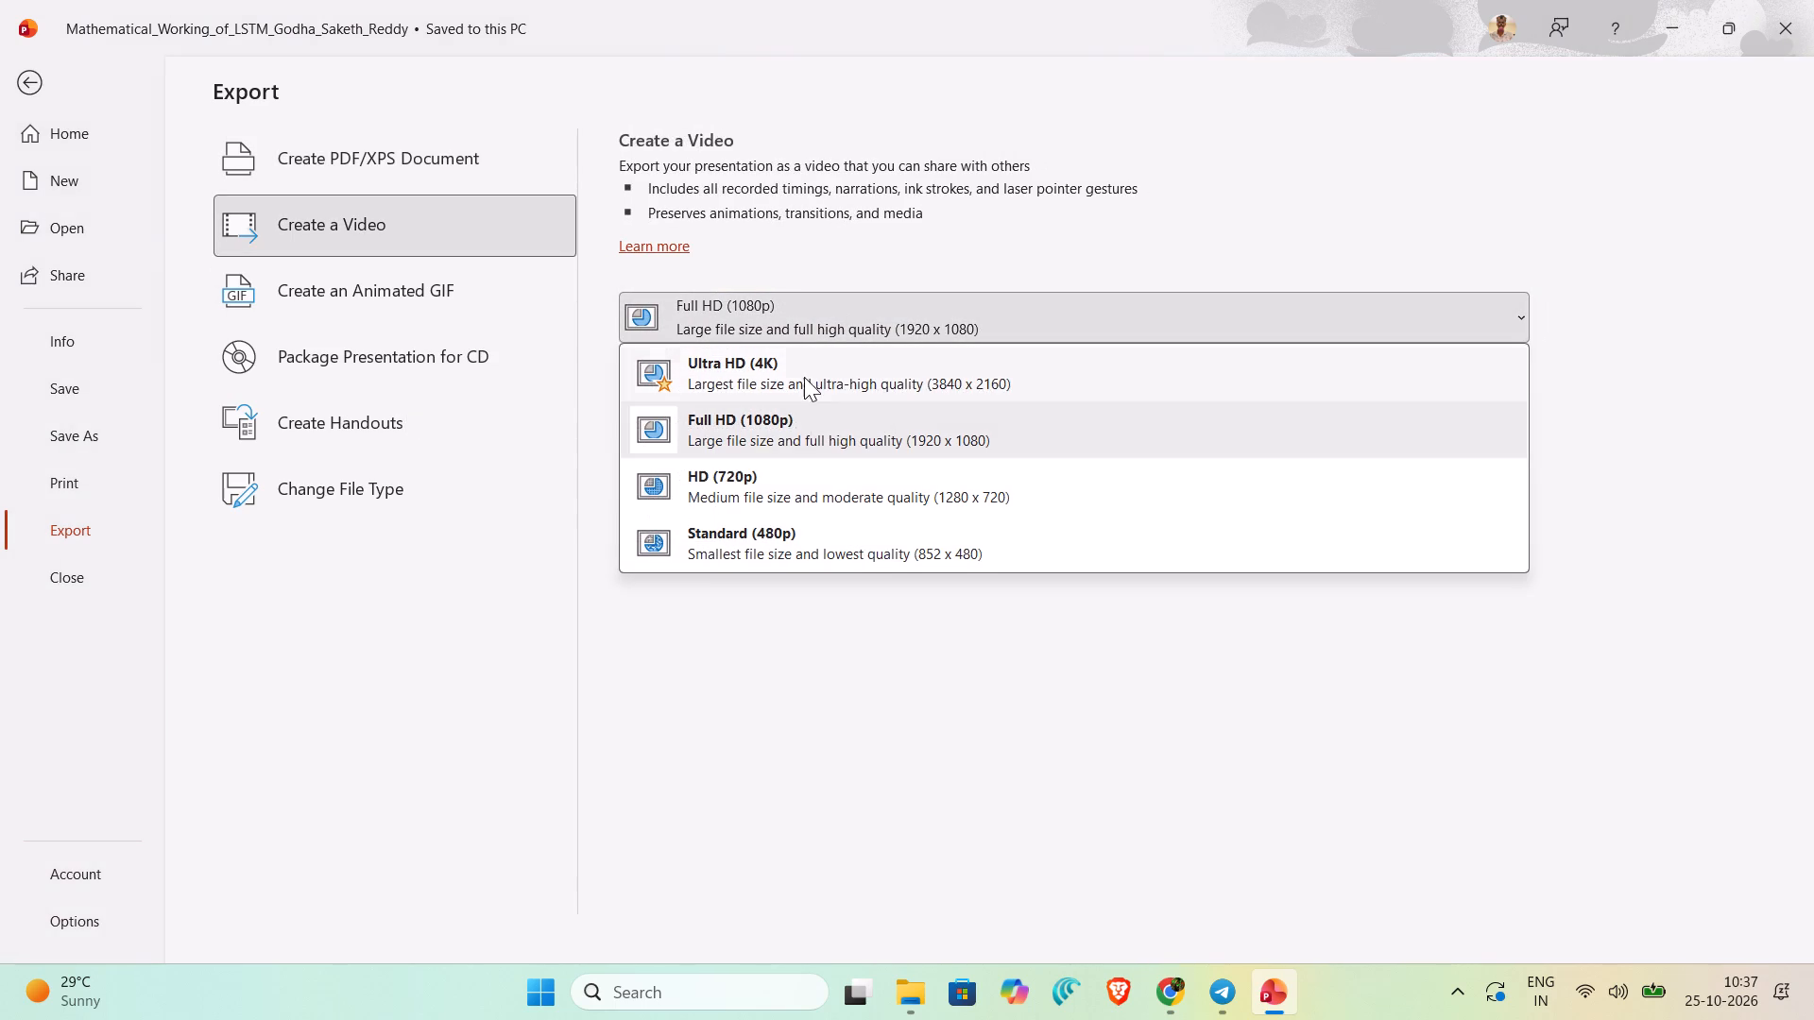
{"action": "left_click", "coordinate": [754, 491]}
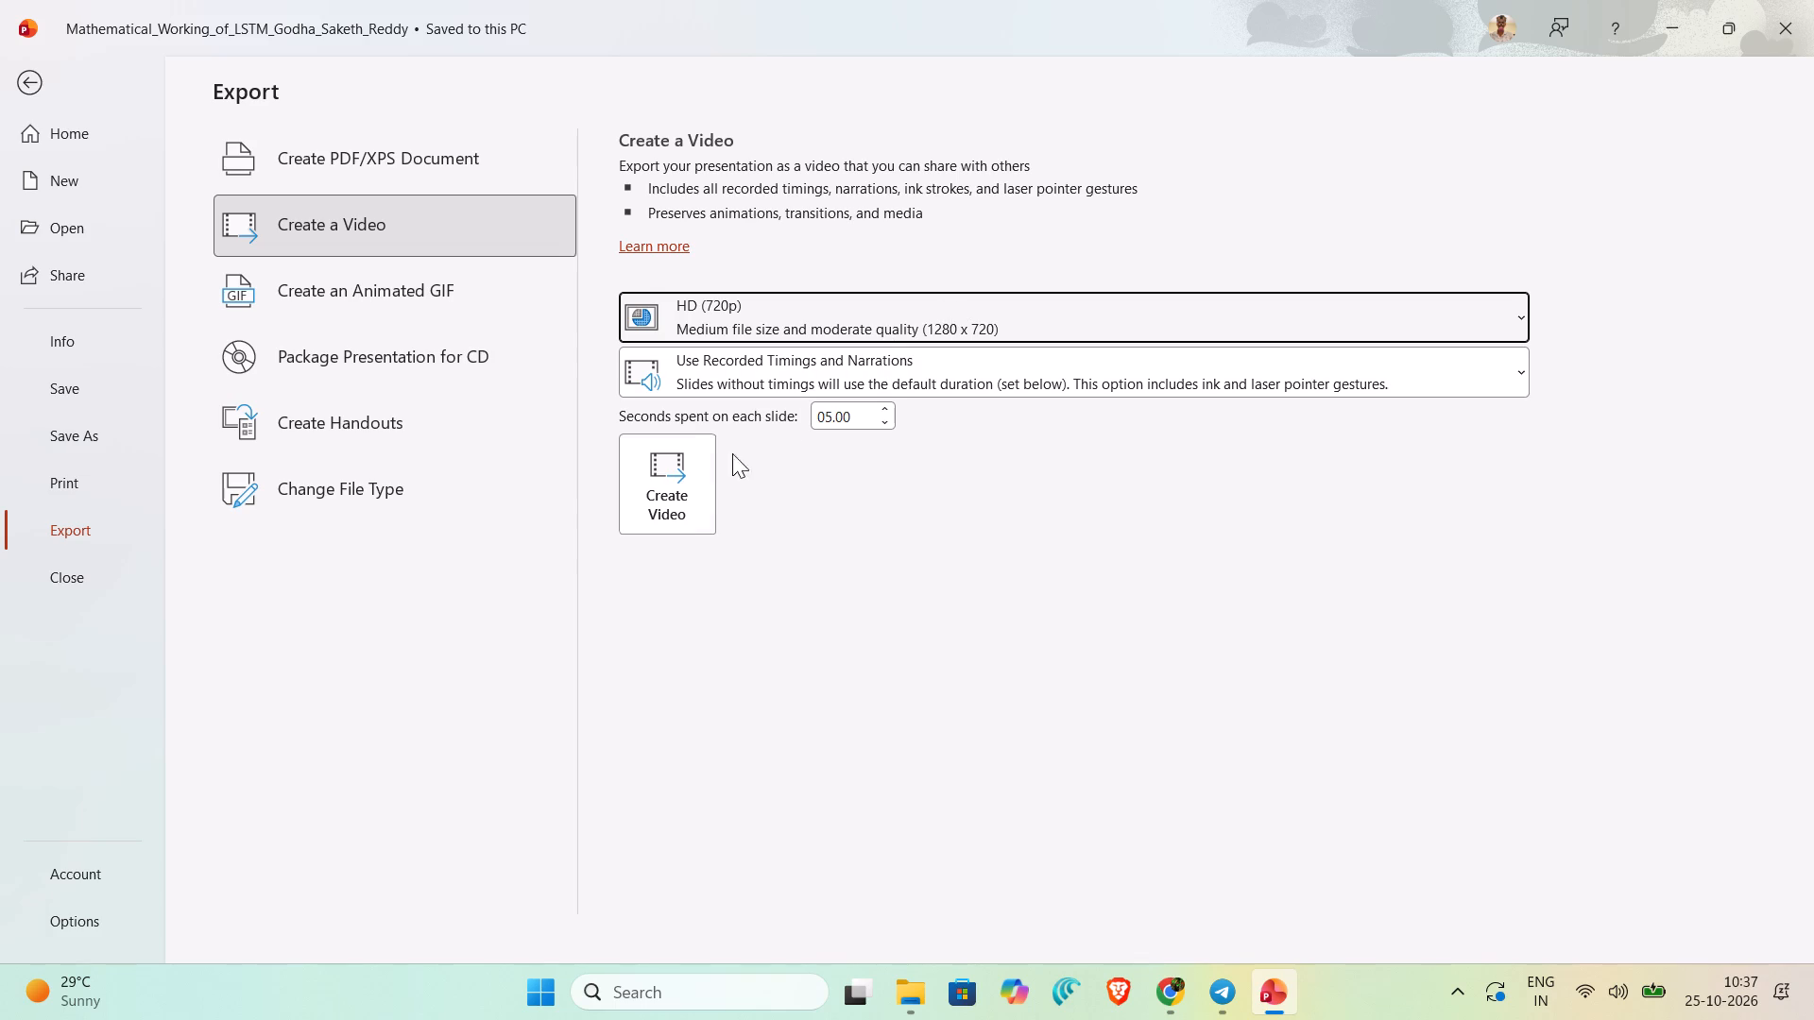
Create the video as an MPEG-4 file in the PDNC folder, appending an underscore and the roll number to the suggested file name.
{"action": "left_click", "coordinate": [666, 484]}
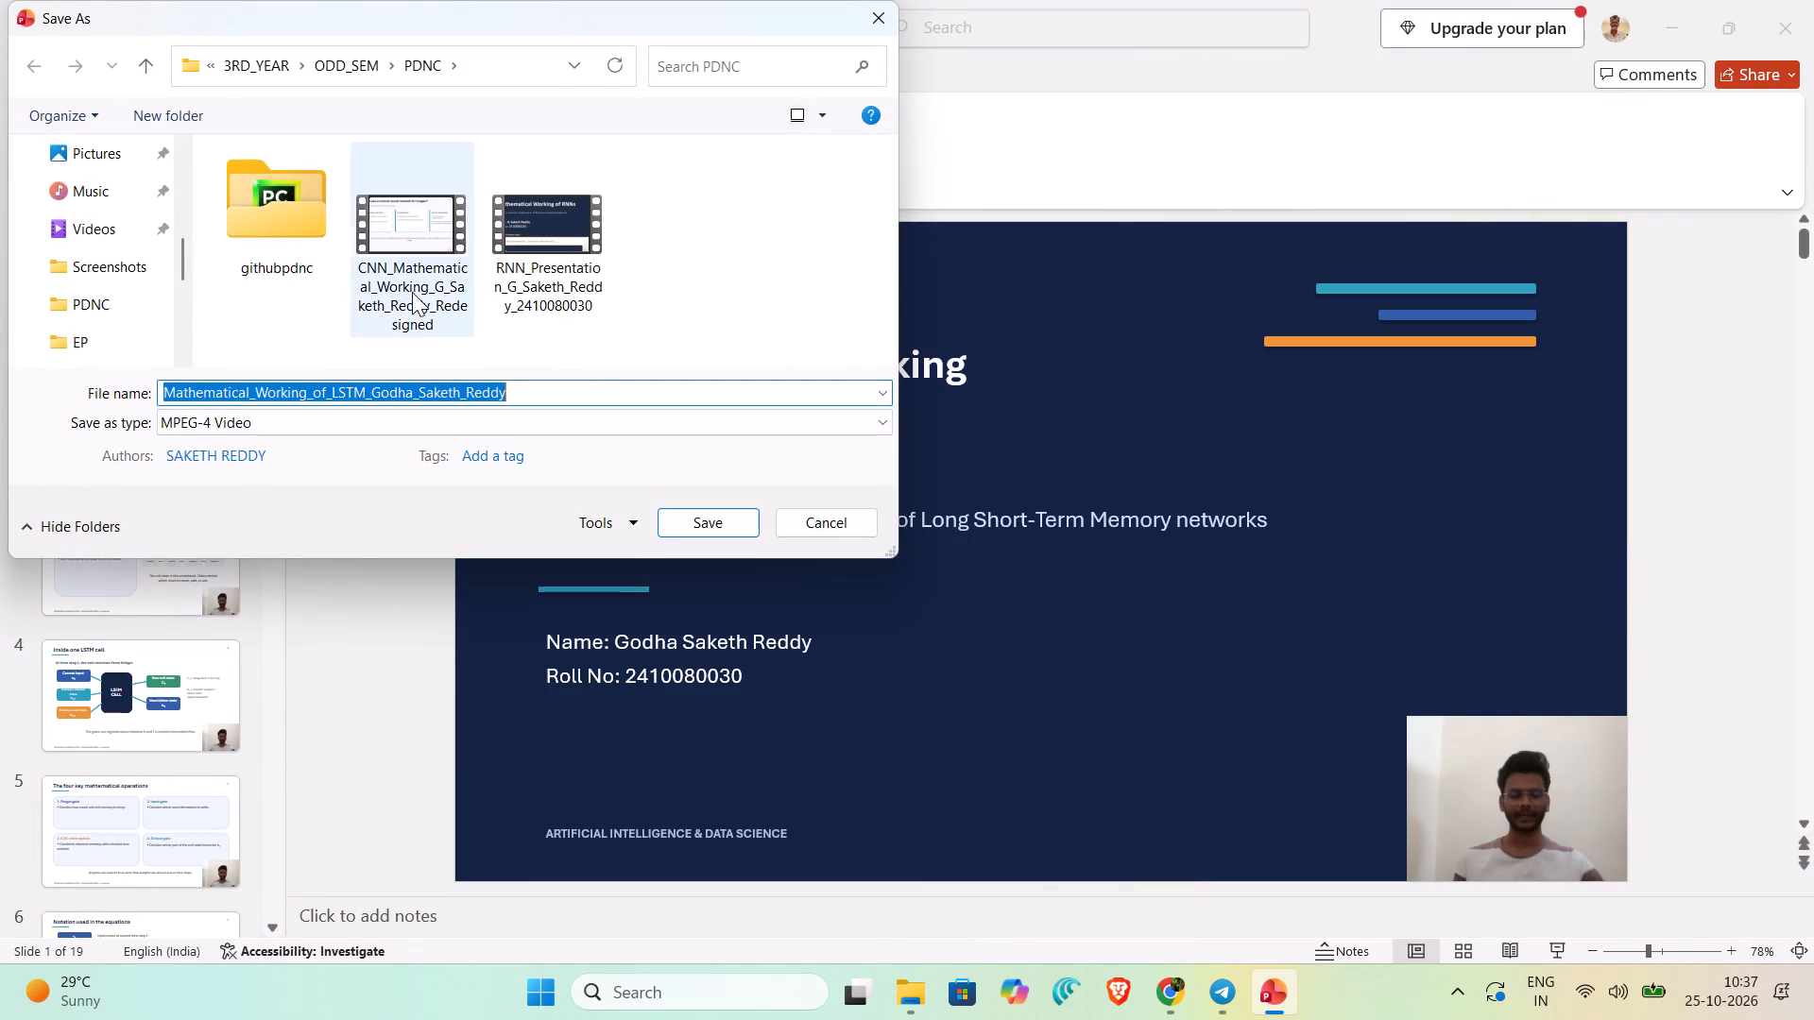
{"action": "left_click", "coordinate": [532, 391]}
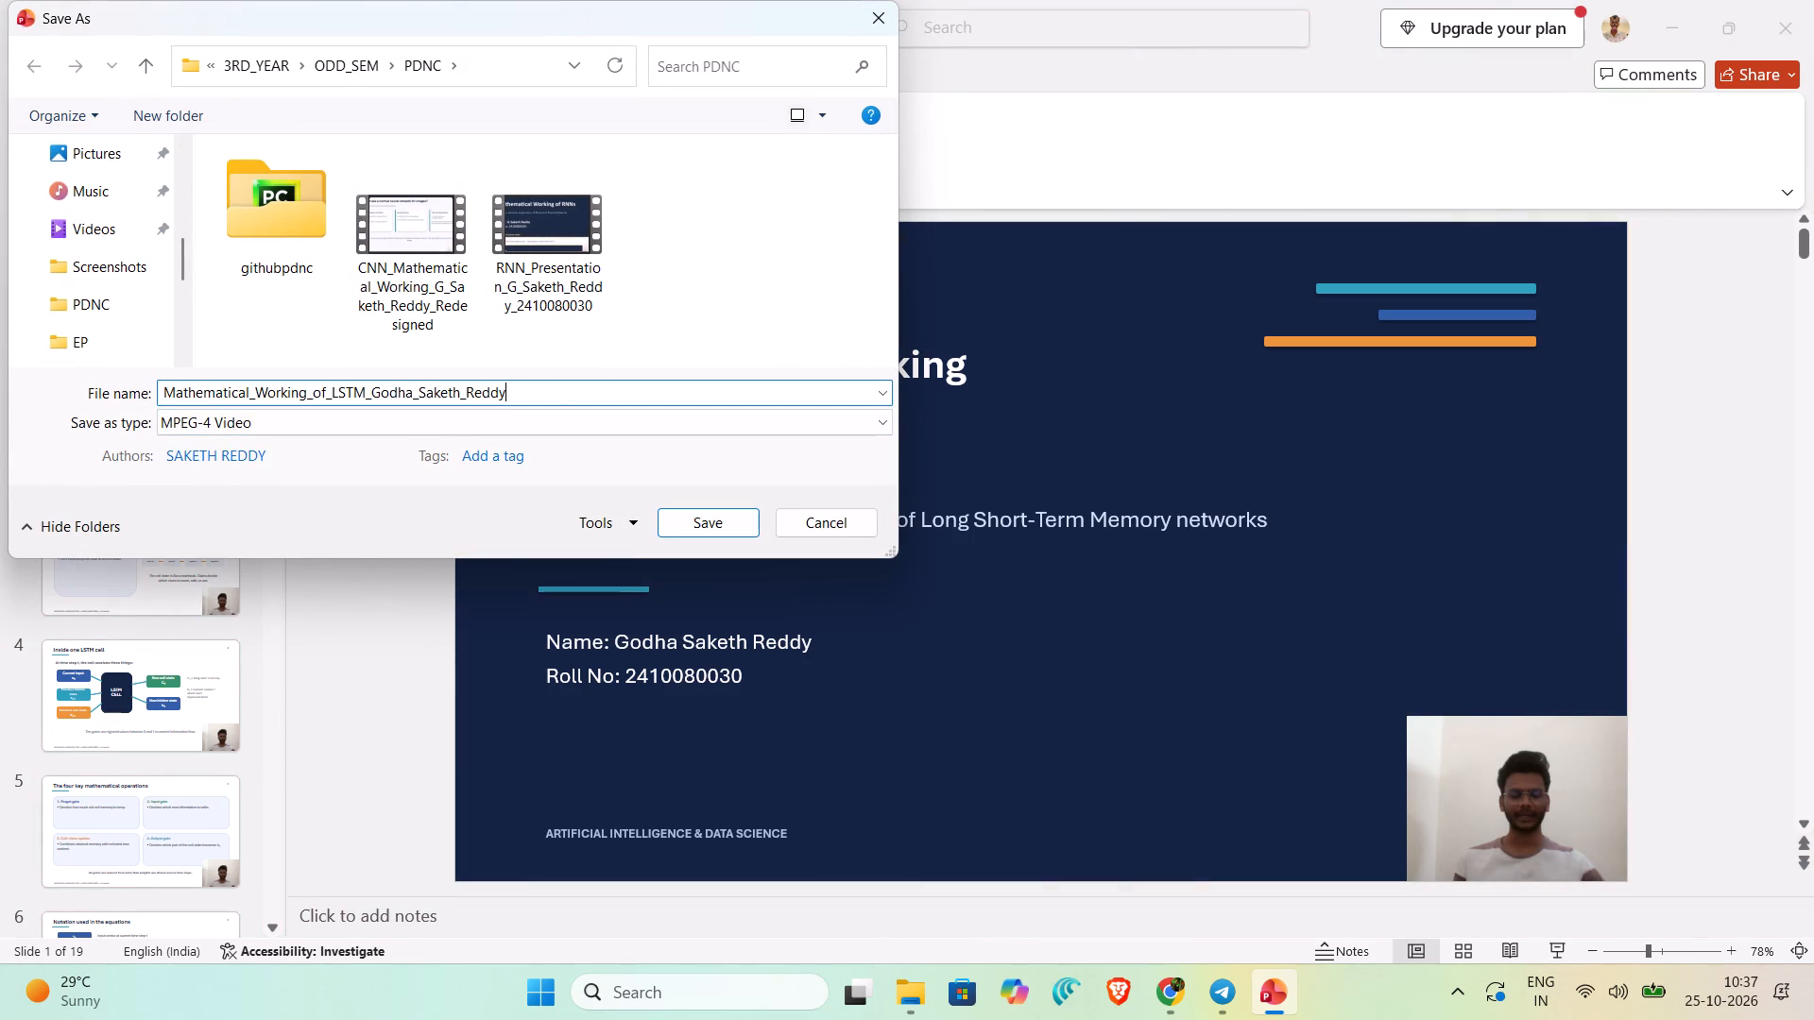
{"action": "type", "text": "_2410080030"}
{"action": "left_click", "coordinate": [640, 425]}
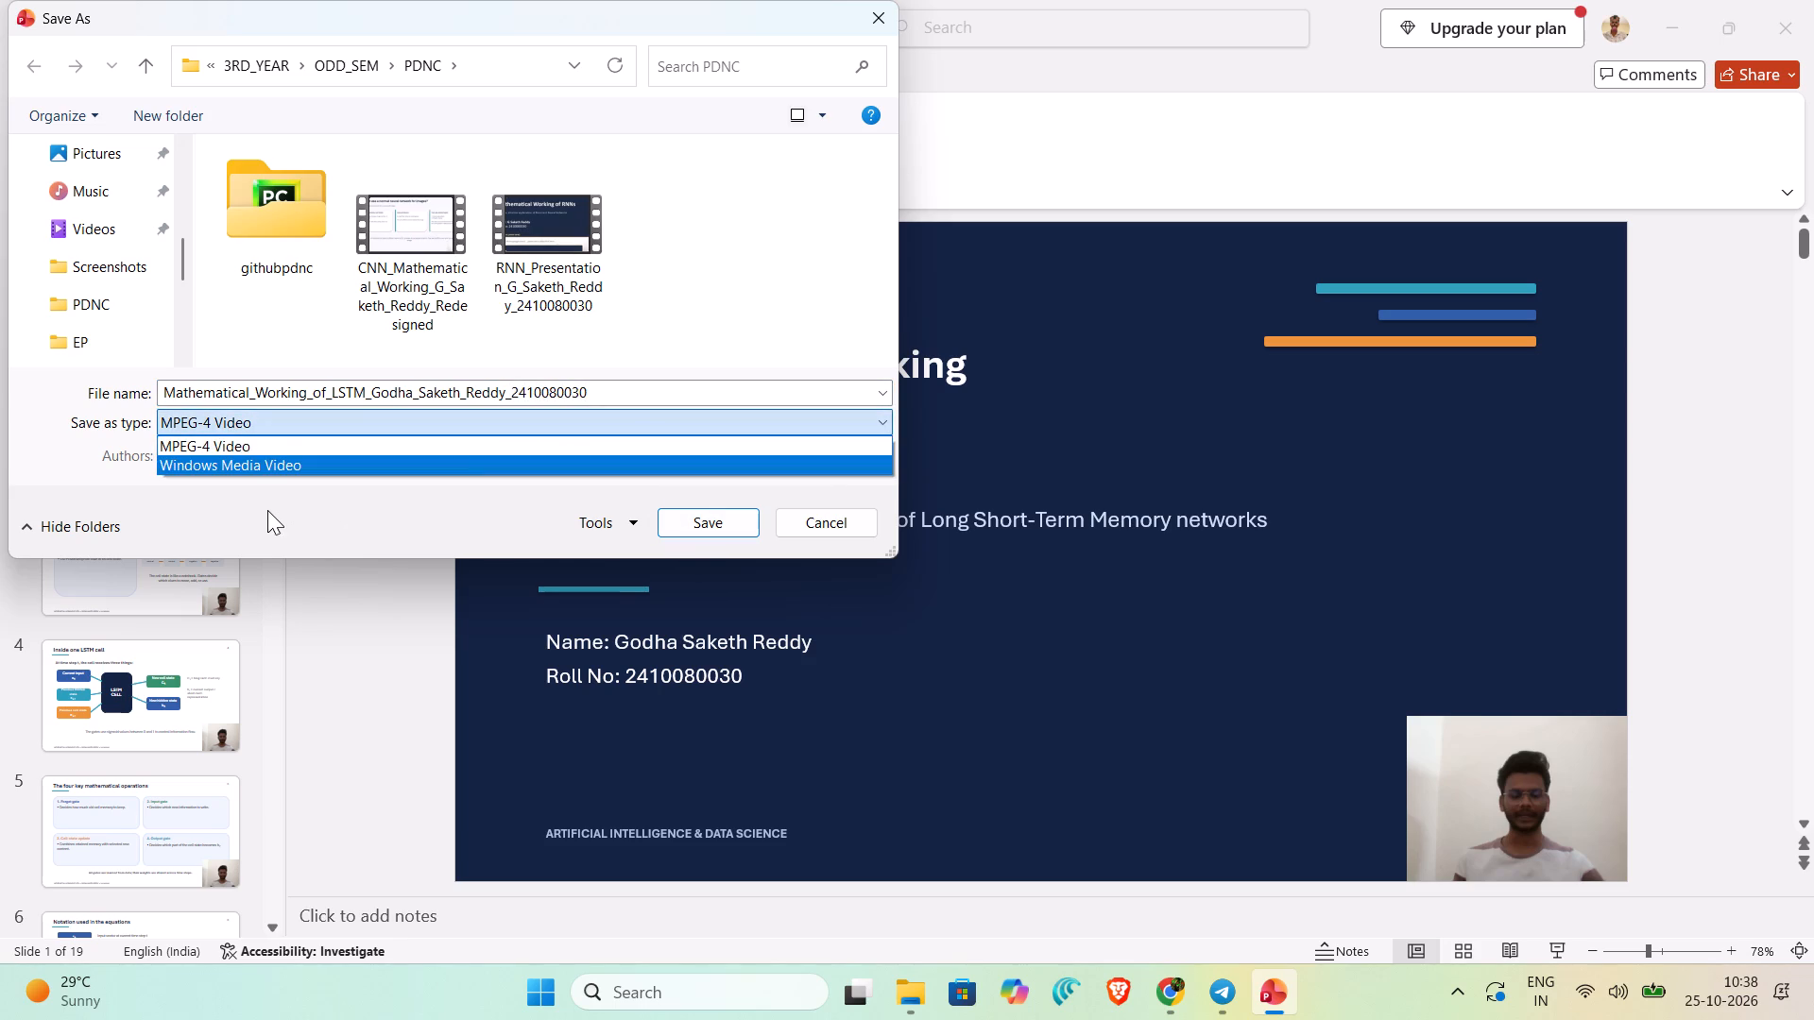
{"action": "left_click", "coordinate": [251, 512]}
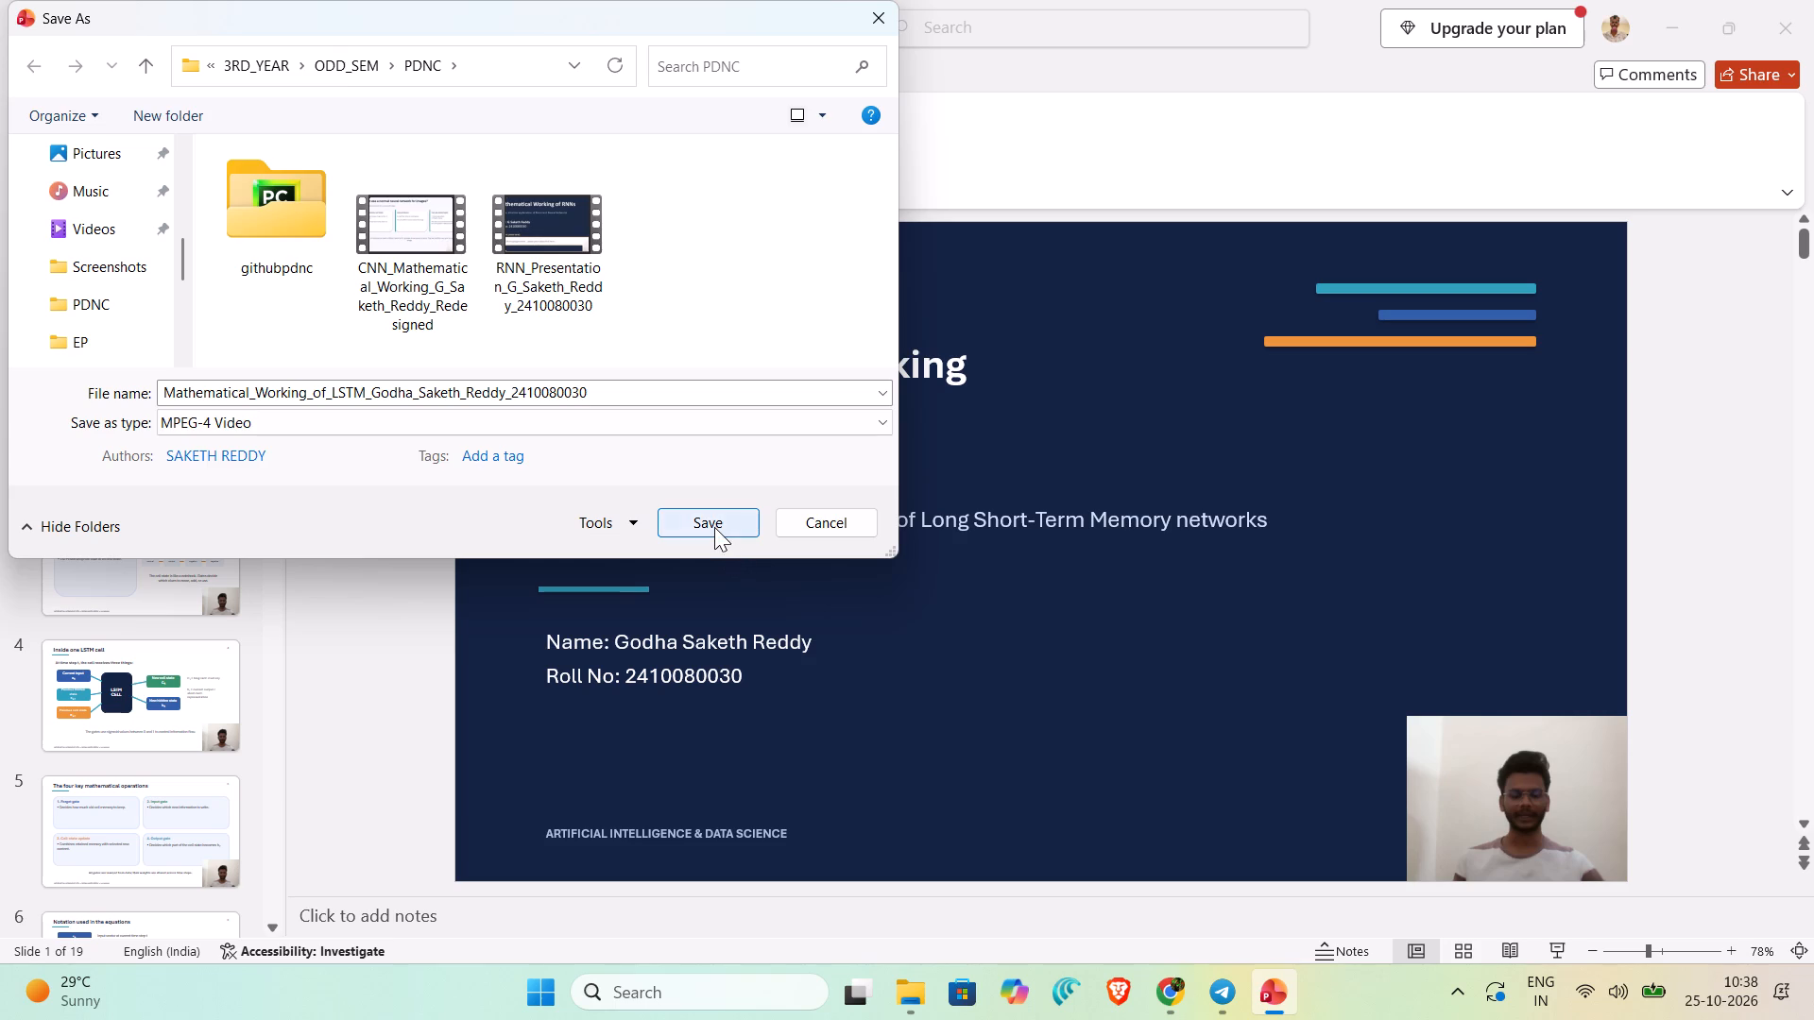
{"action": "left_click", "coordinate": [714, 526]}
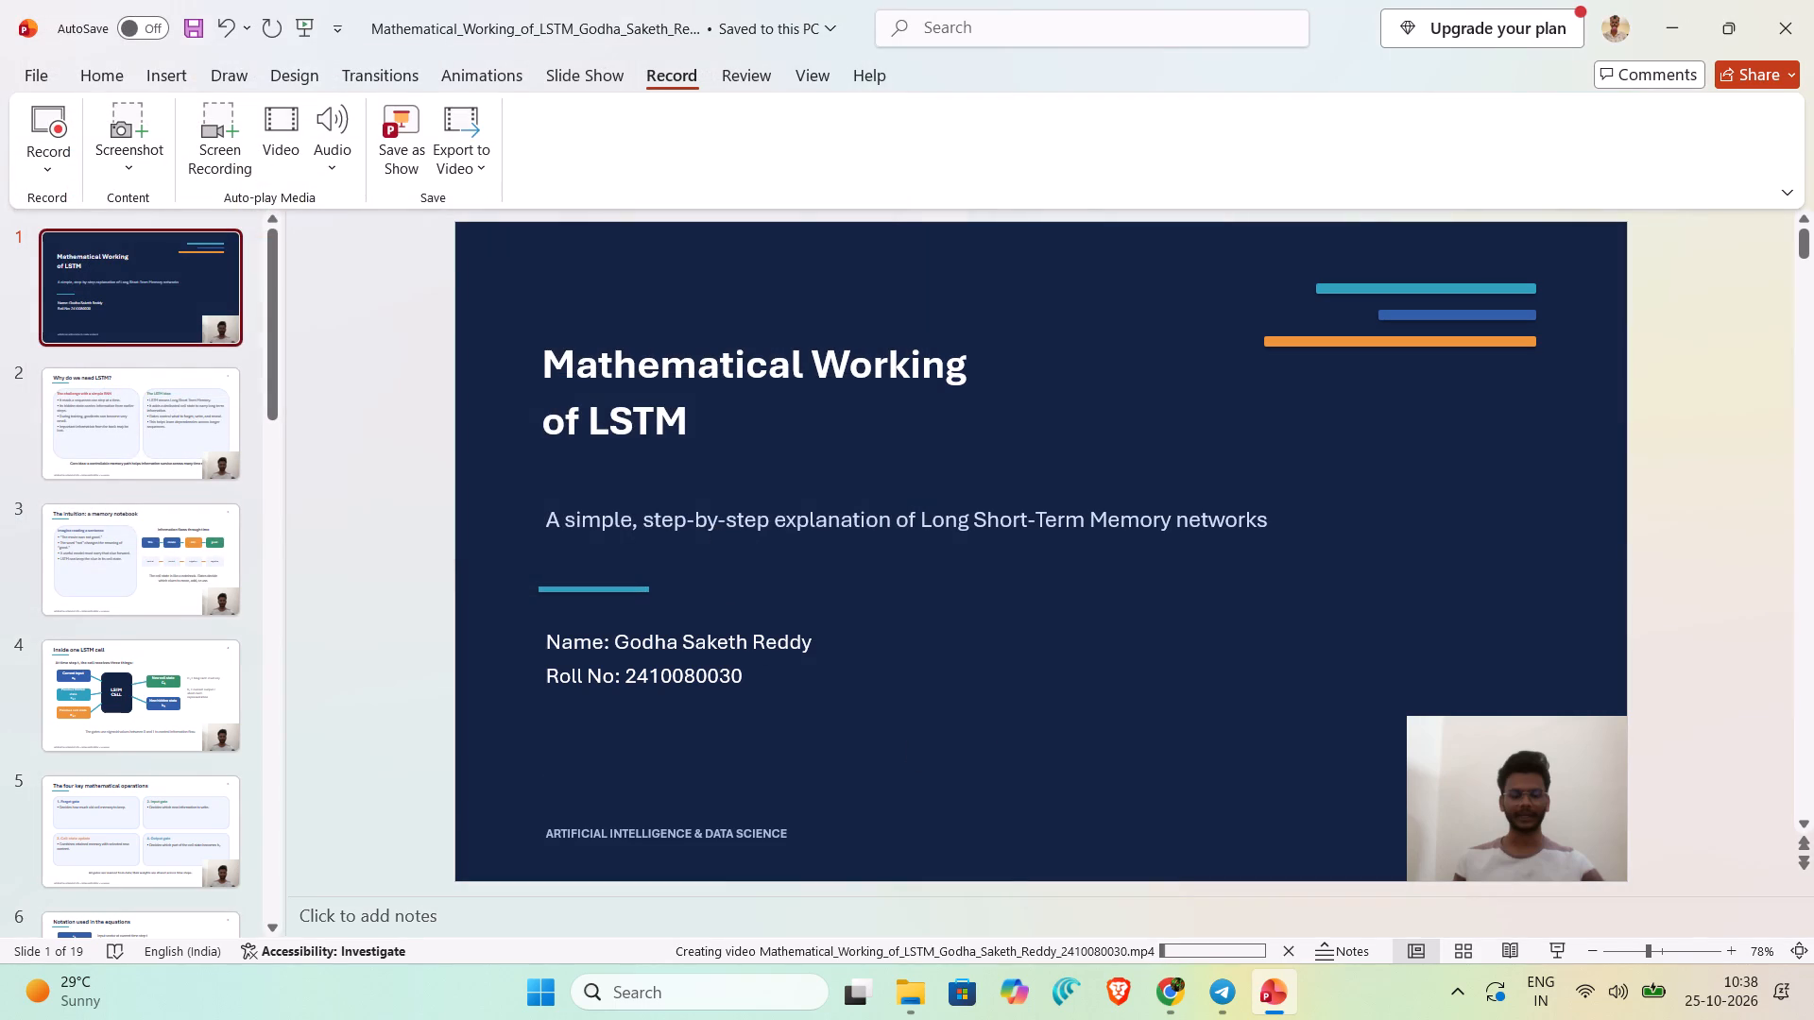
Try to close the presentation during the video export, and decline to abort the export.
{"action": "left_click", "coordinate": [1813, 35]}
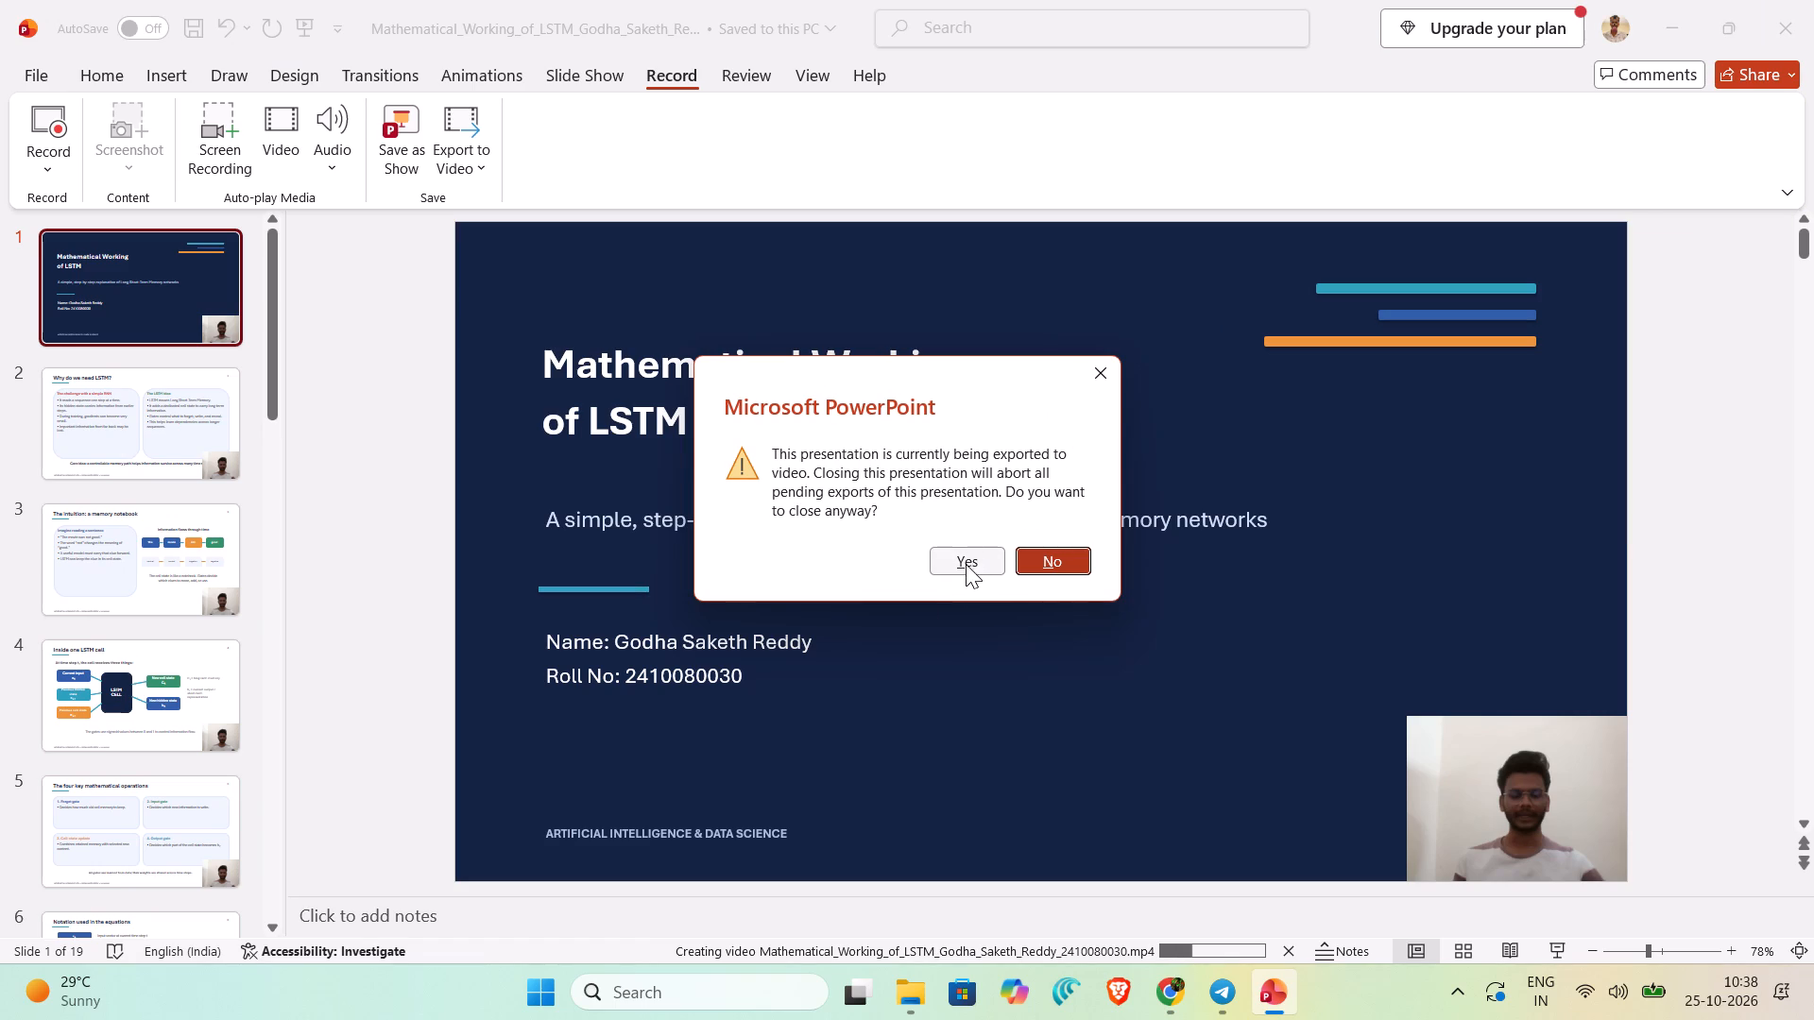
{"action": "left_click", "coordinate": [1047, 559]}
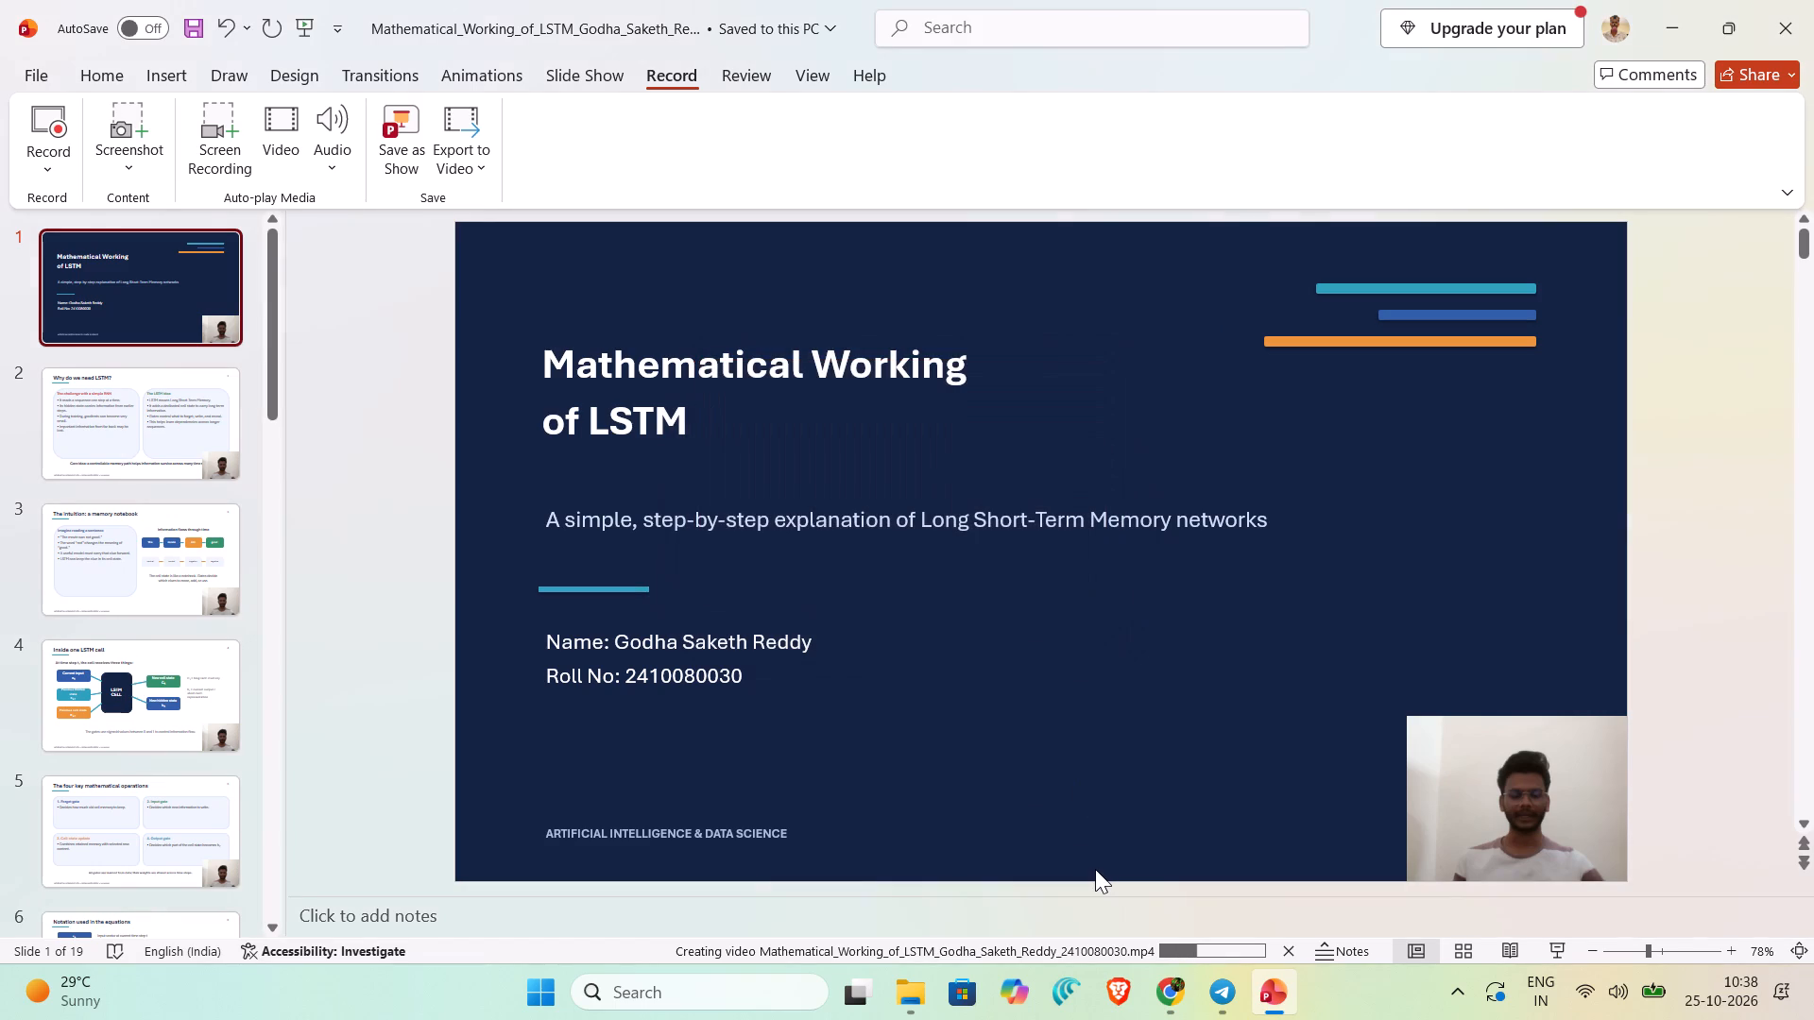
Check the exported LSTM video file in File Explorer's PDNC folder and the export progress in PowerPoint.
{"action": "left_click", "coordinate": [903, 994]}
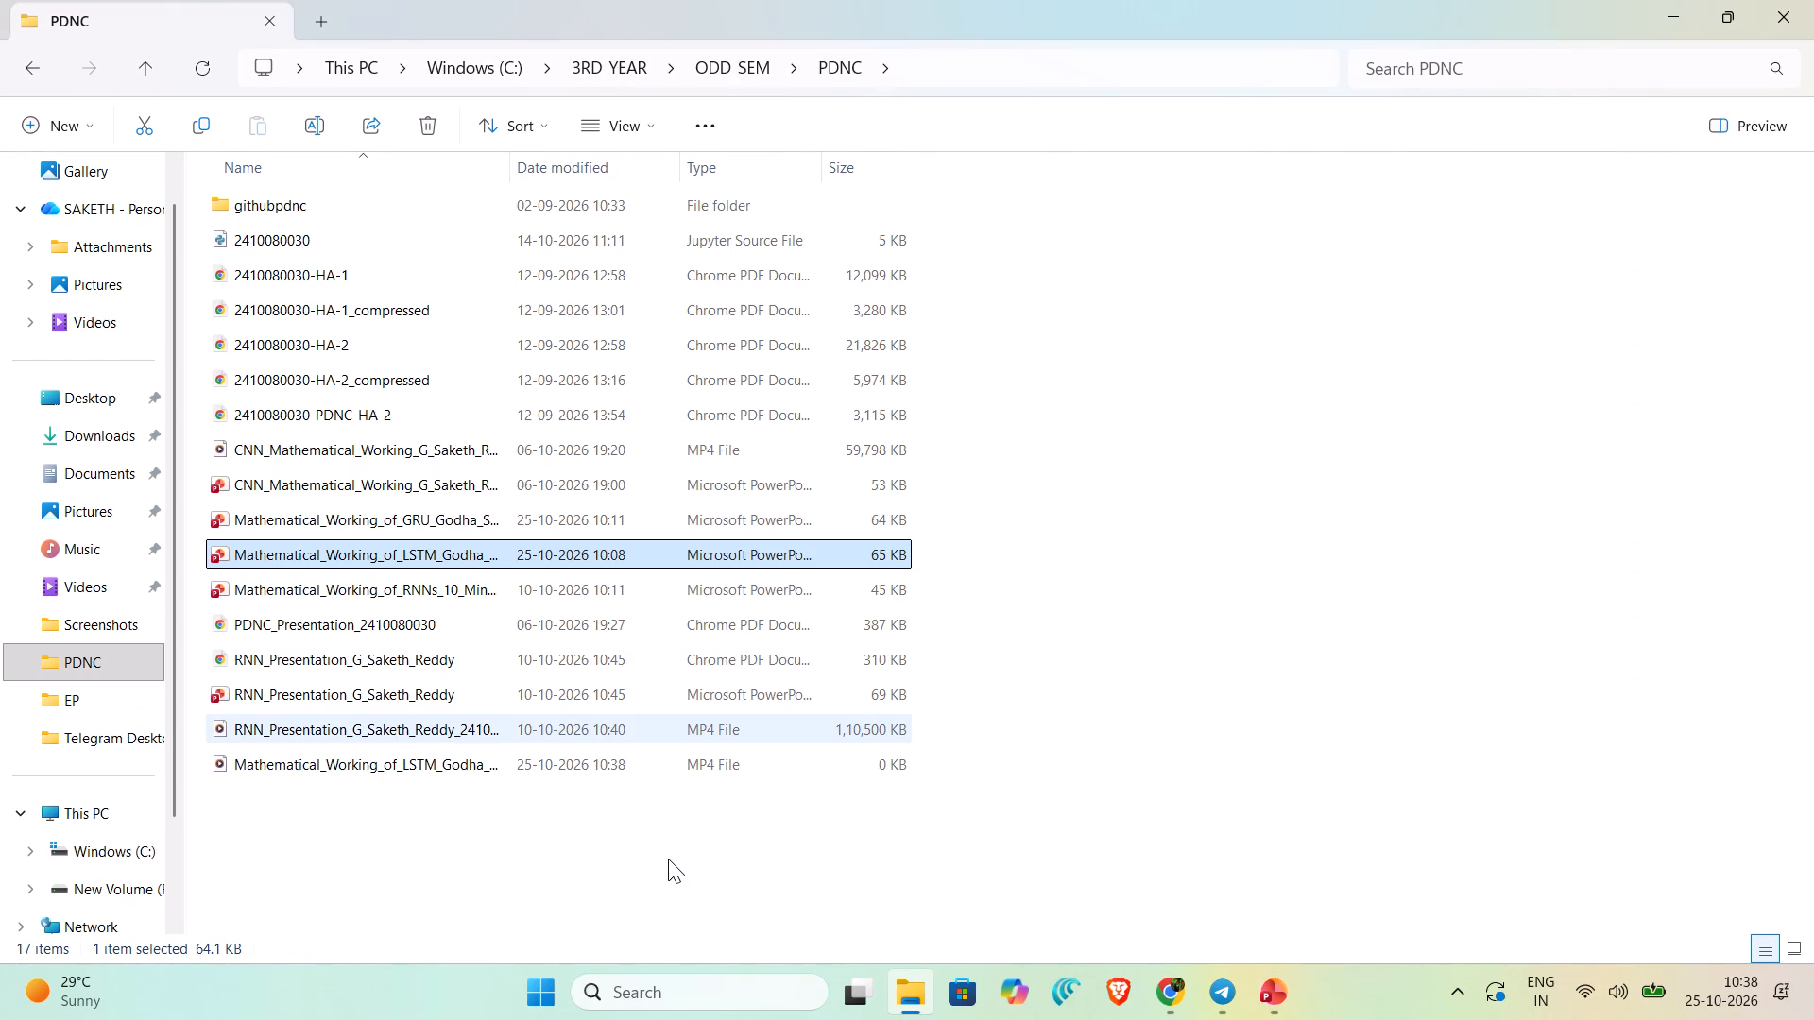
{"action": "left_click", "coordinate": [442, 457]}
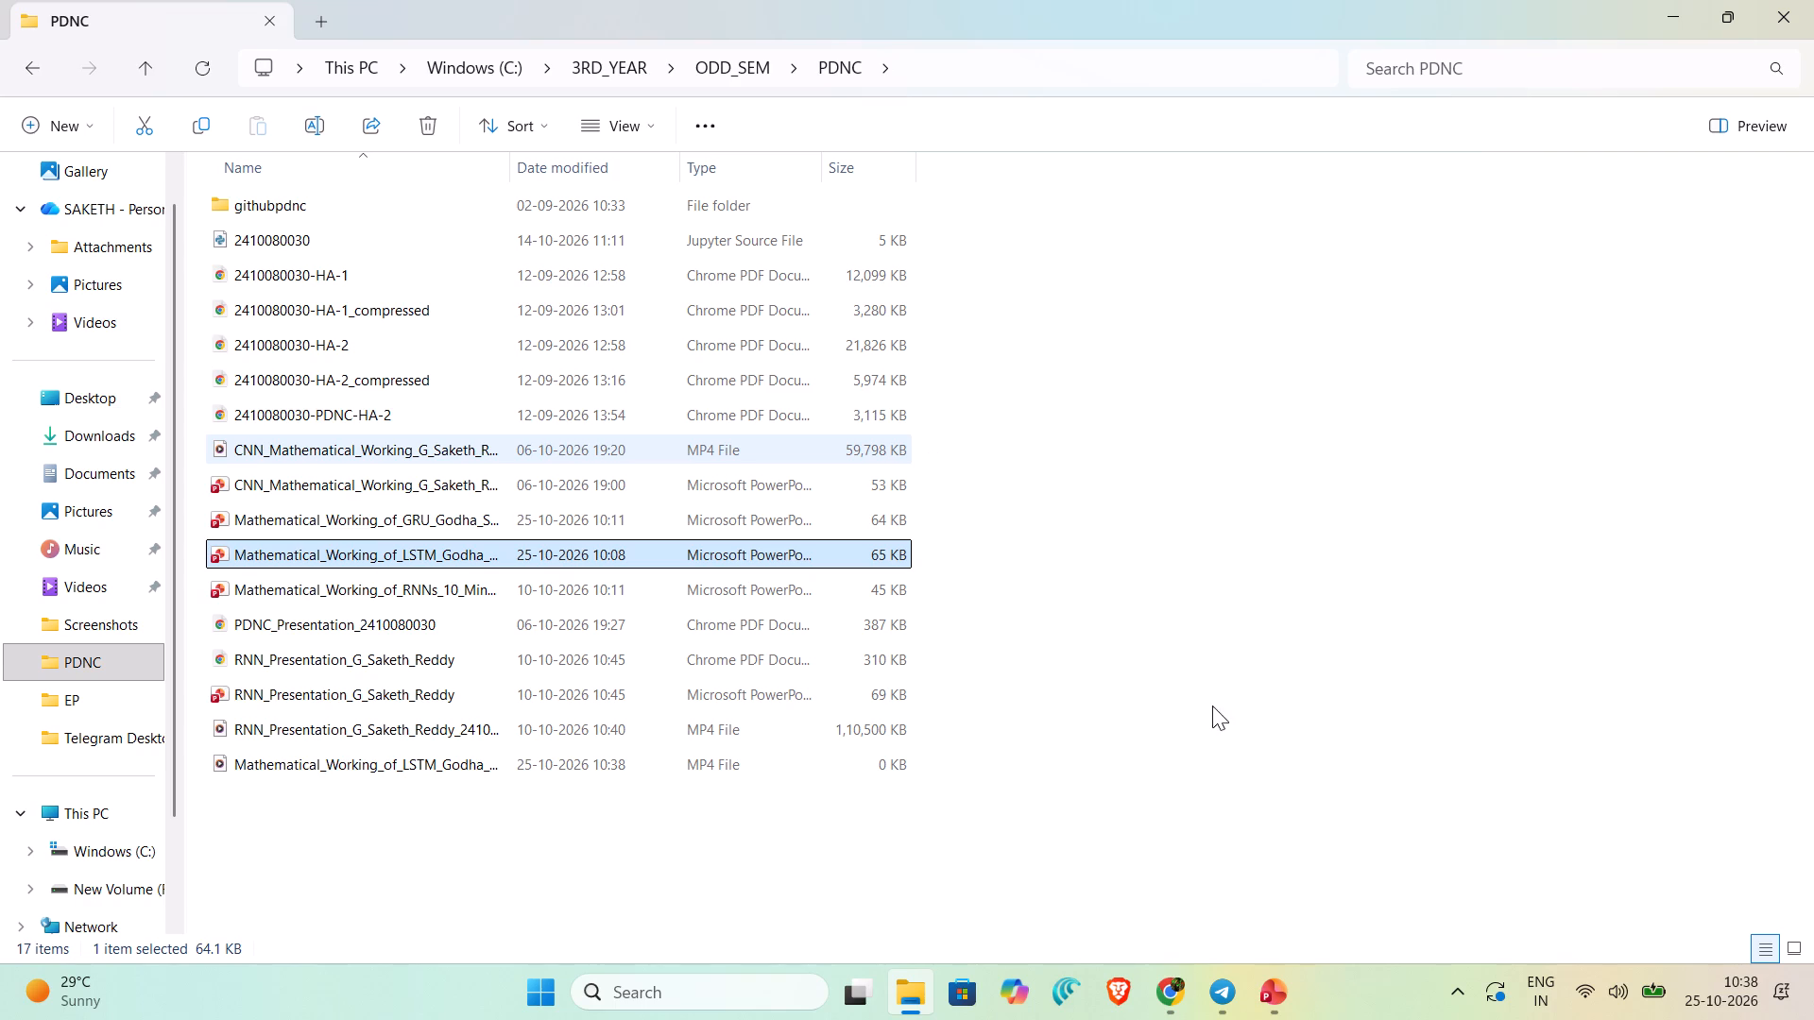
{"action": "left_click", "coordinate": [1268, 984]}
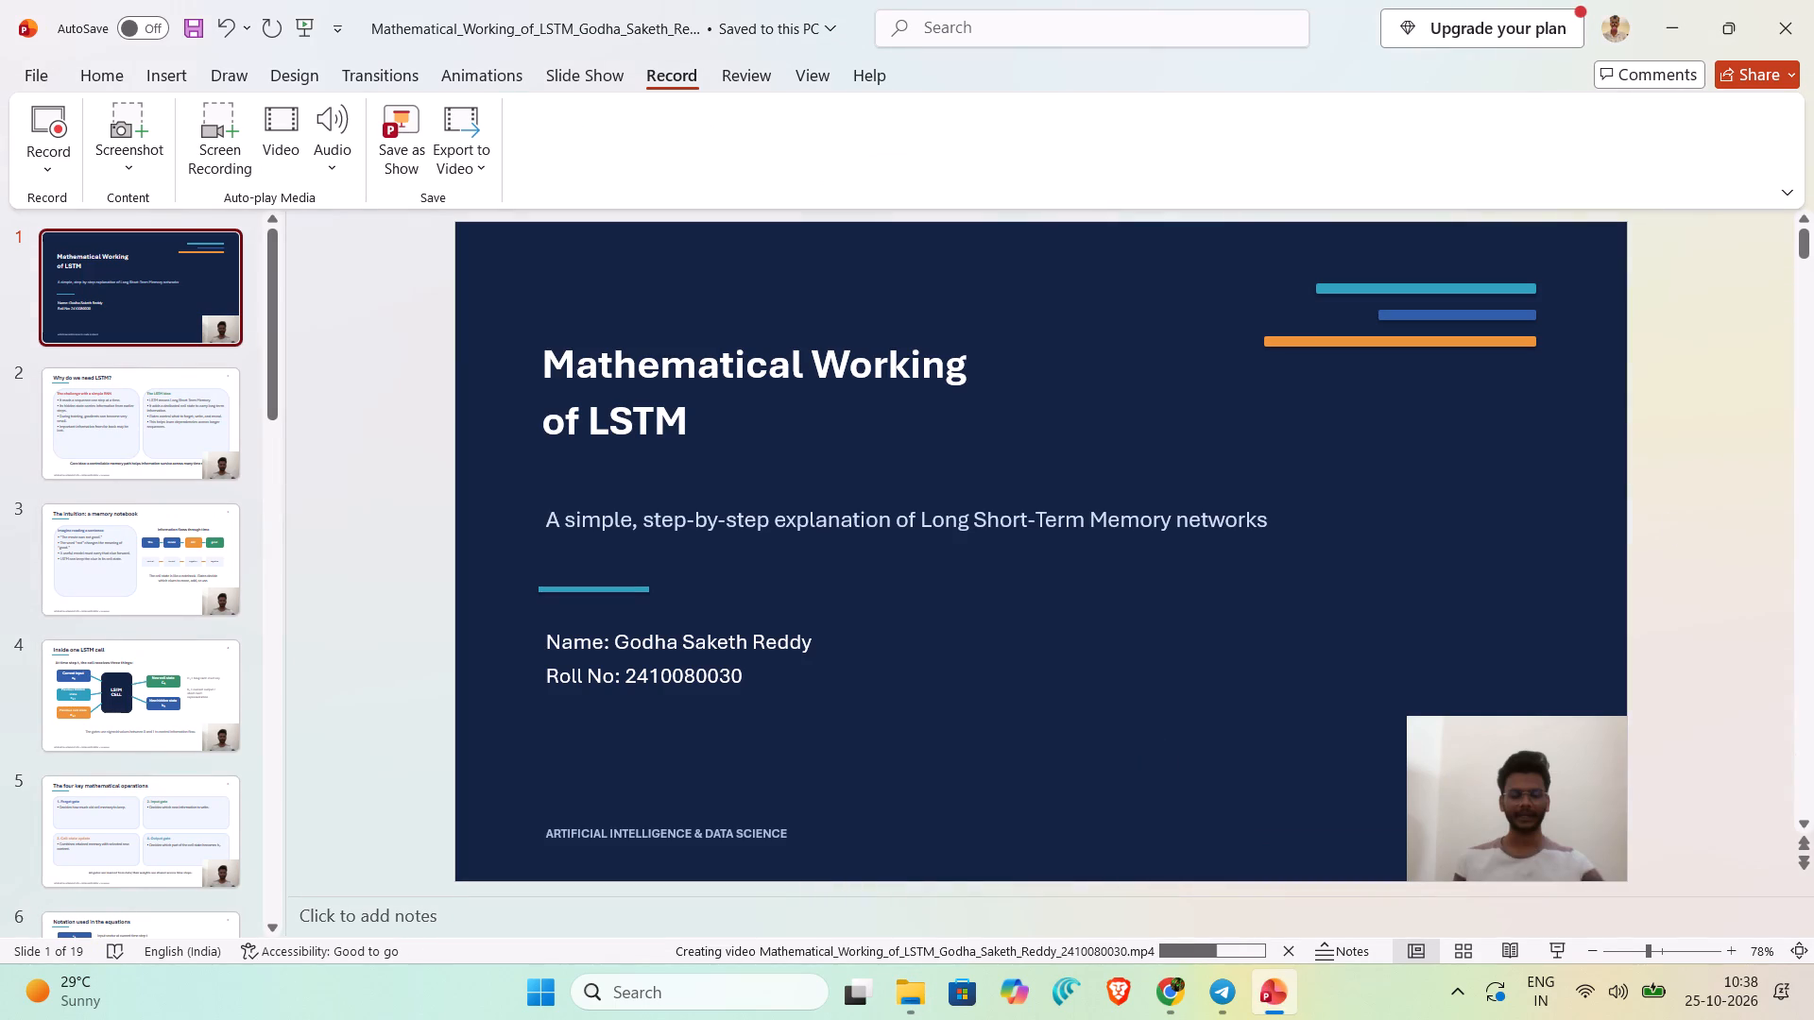
{"action": "left_click", "coordinate": [917, 985]}
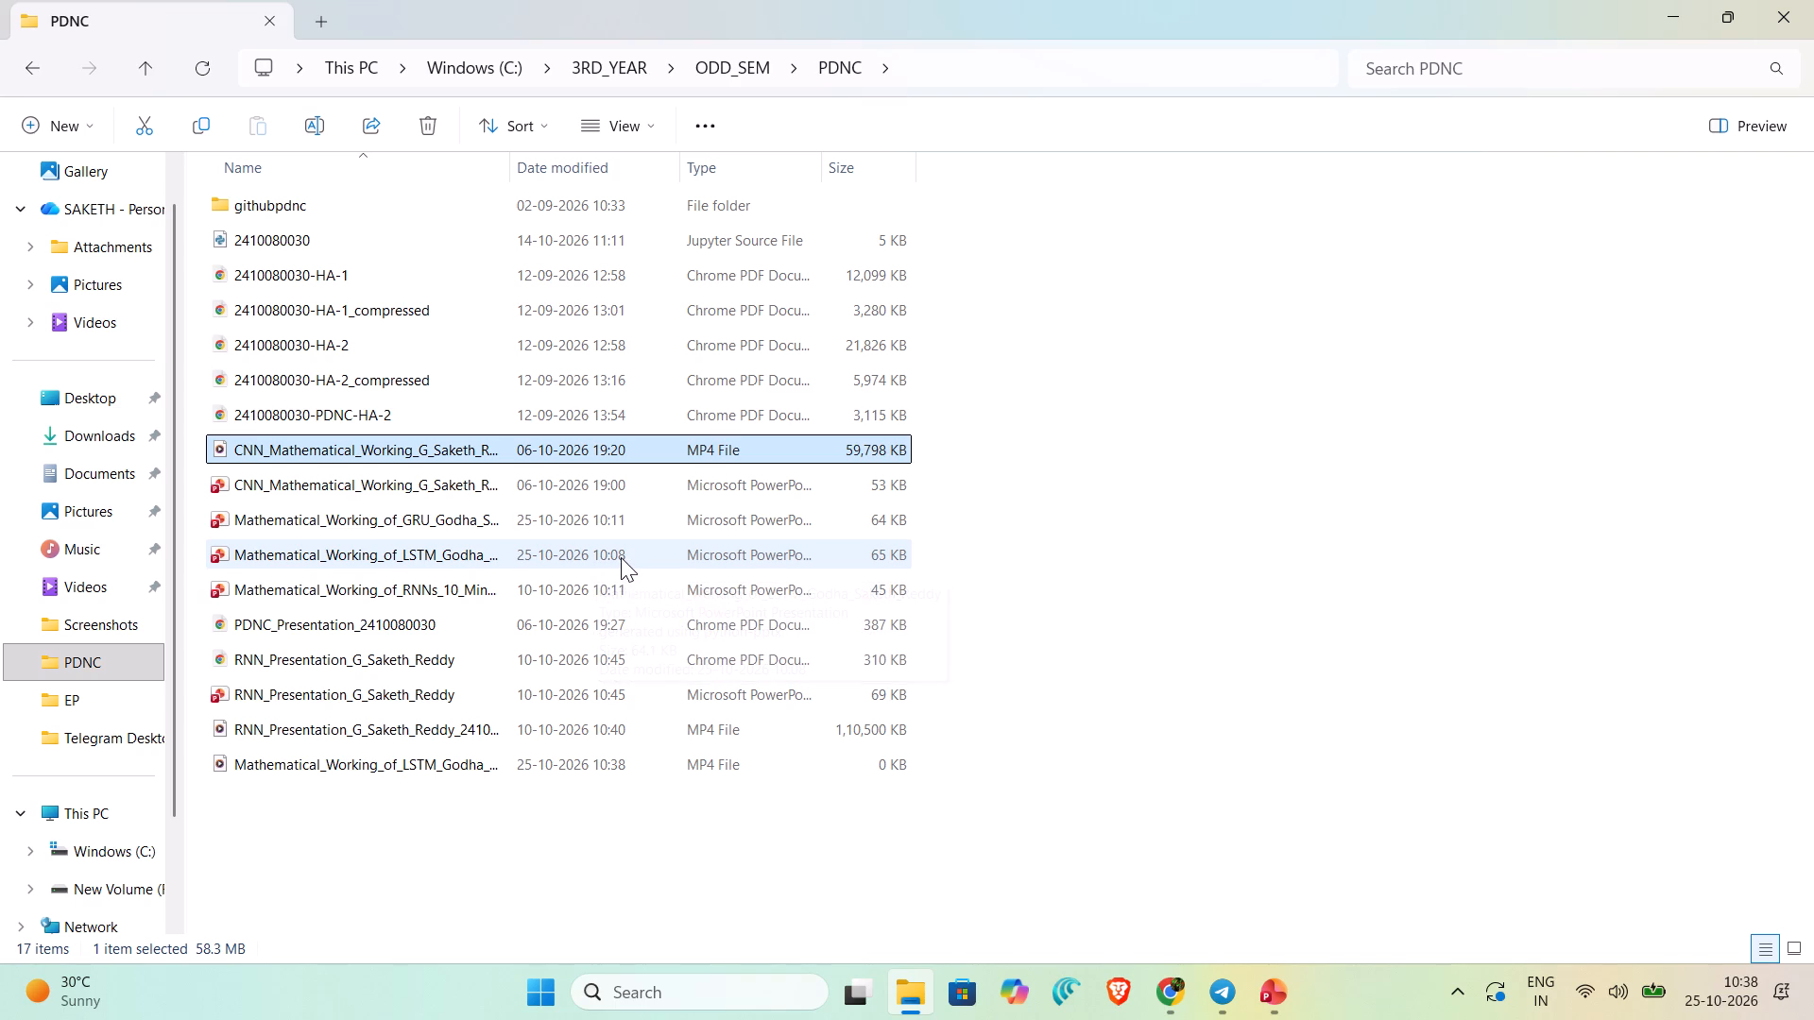
Try to play the exported LSTM video from the PDNC folder in Media Player, and close the player.
{"action": "left_click", "coordinate": [1015, 810]}
{"action": "double_click", "coordinate": [650, 763]}
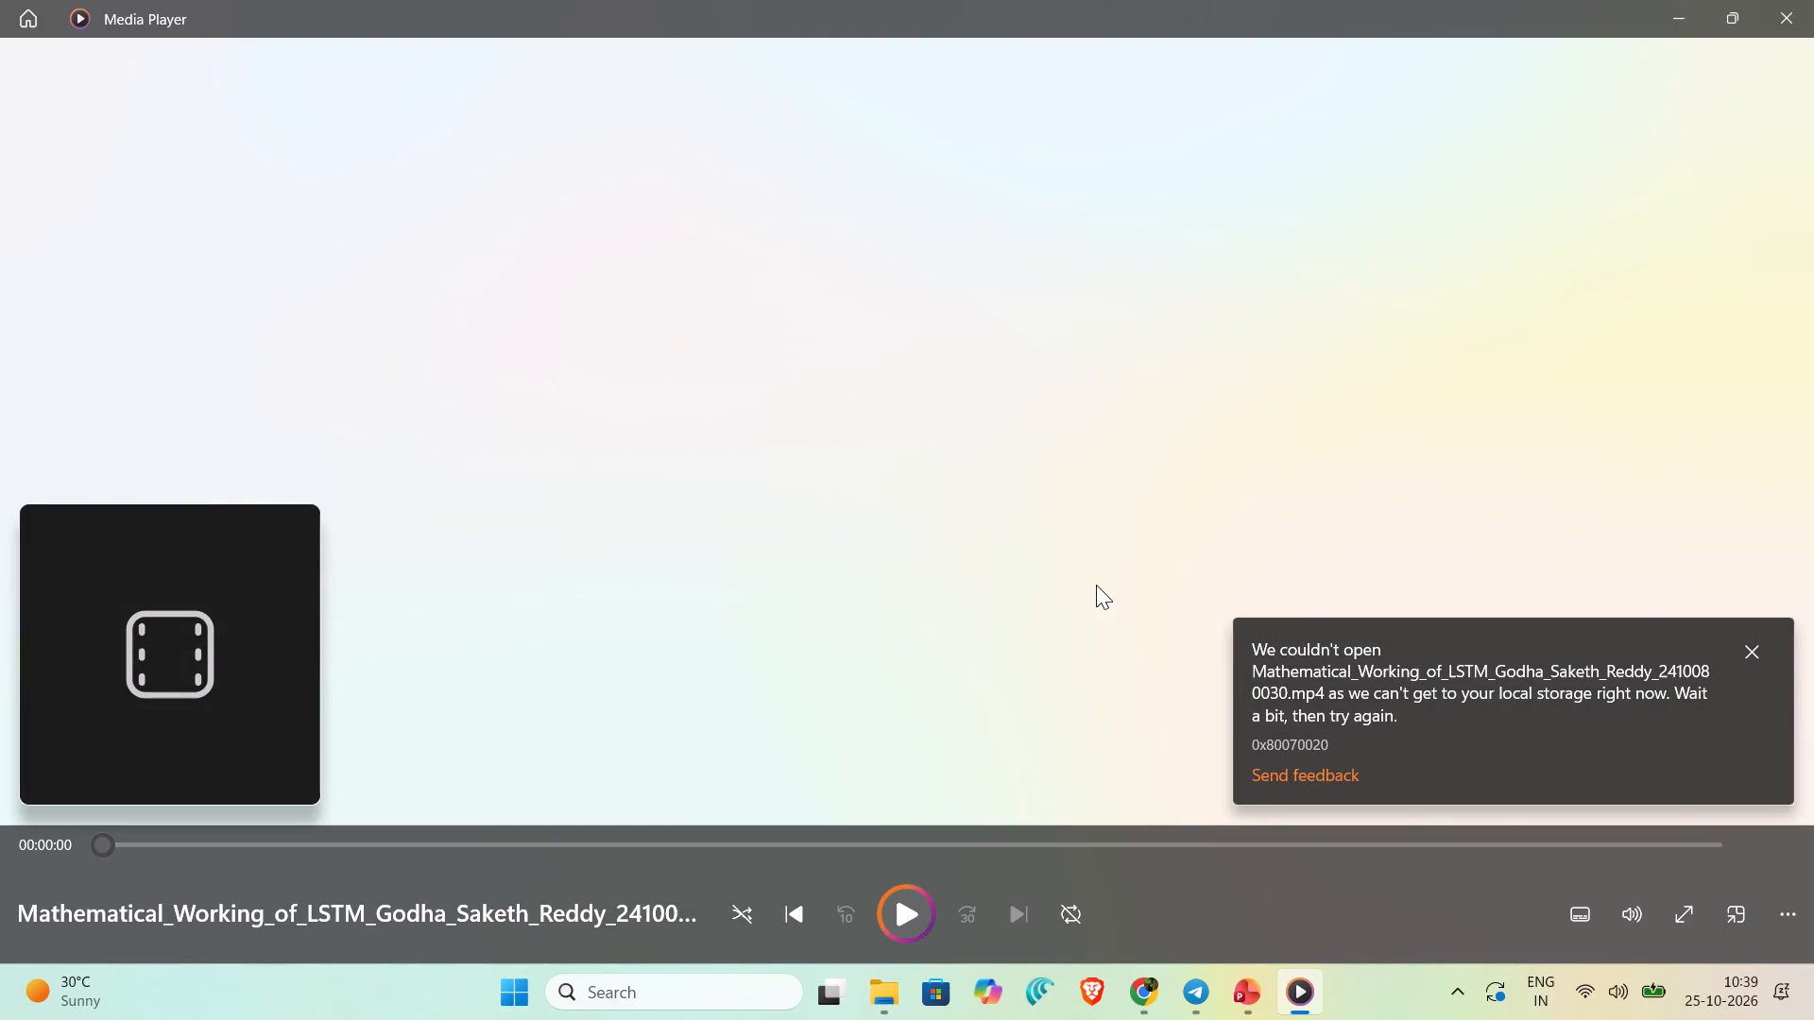
{"action": "left_click", "coordinate": [901, 907]}
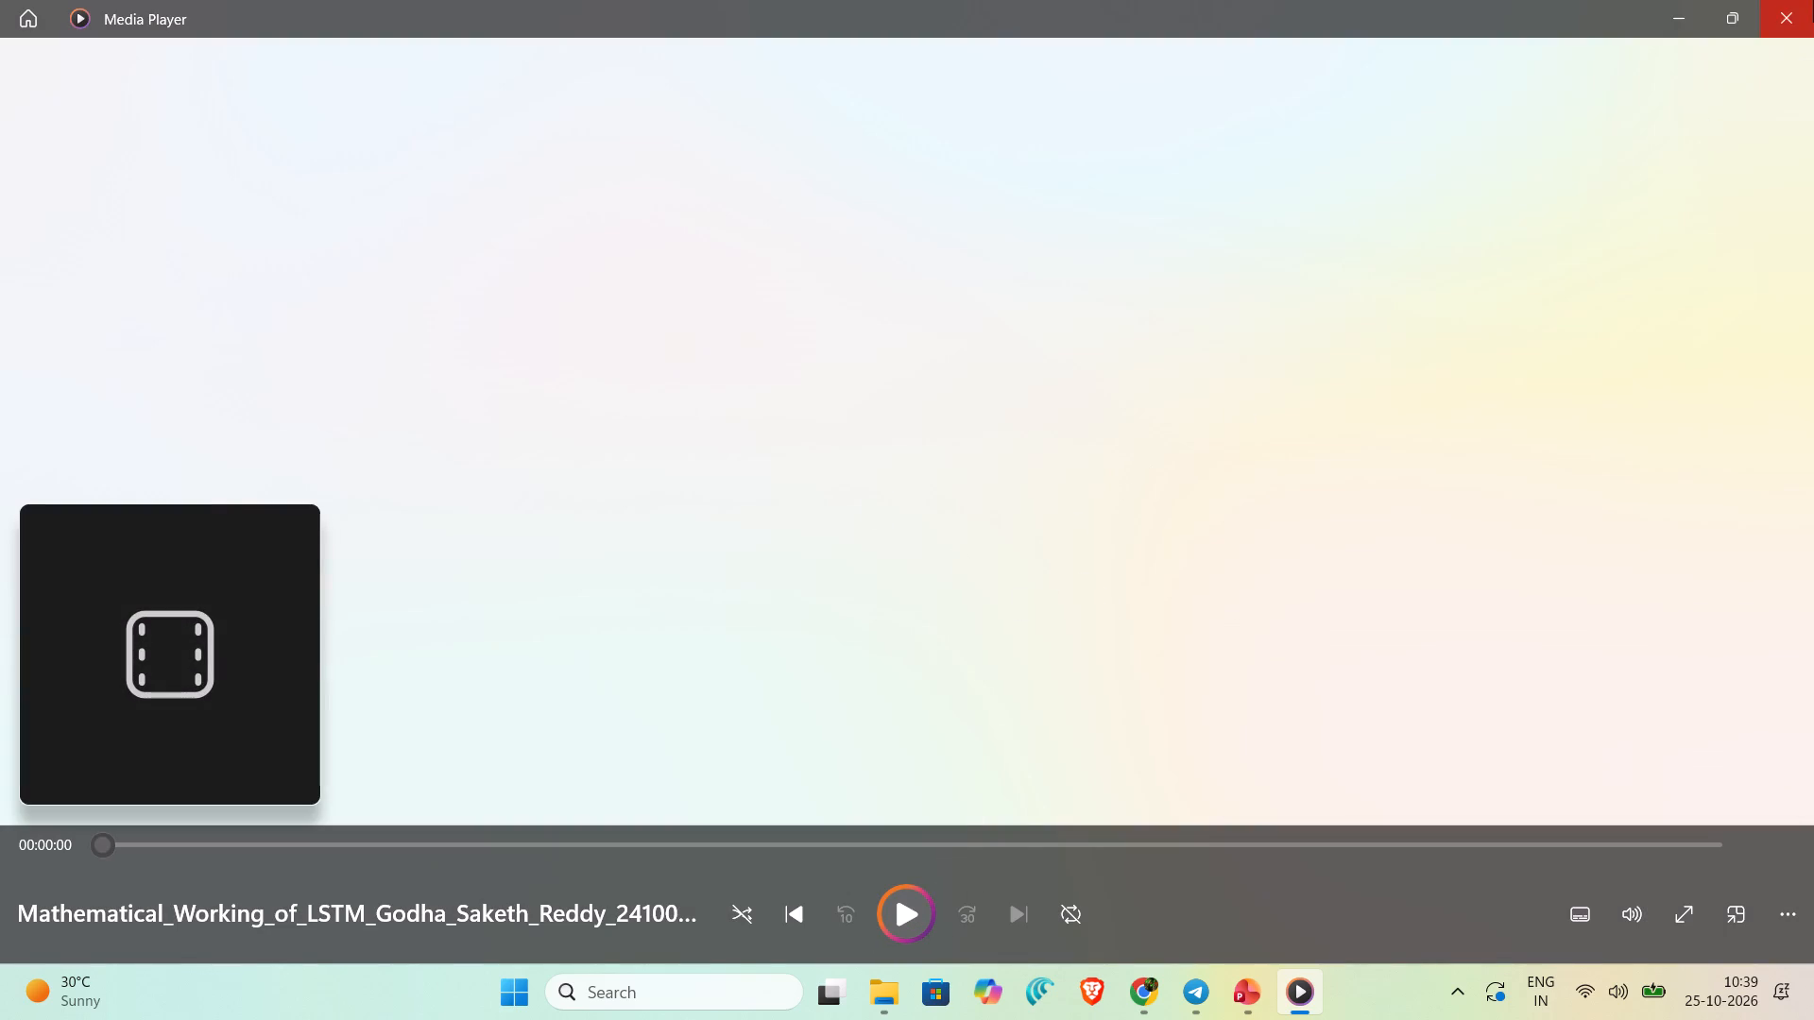
{"action": "left_click", "coordinate": [1813, 0]}
In PowerPoint, preview the webcam recording on slide 1 and look through the thumbnails of the remaining slides.
{"action": "left_click", "coordinate": [1273, 988]}
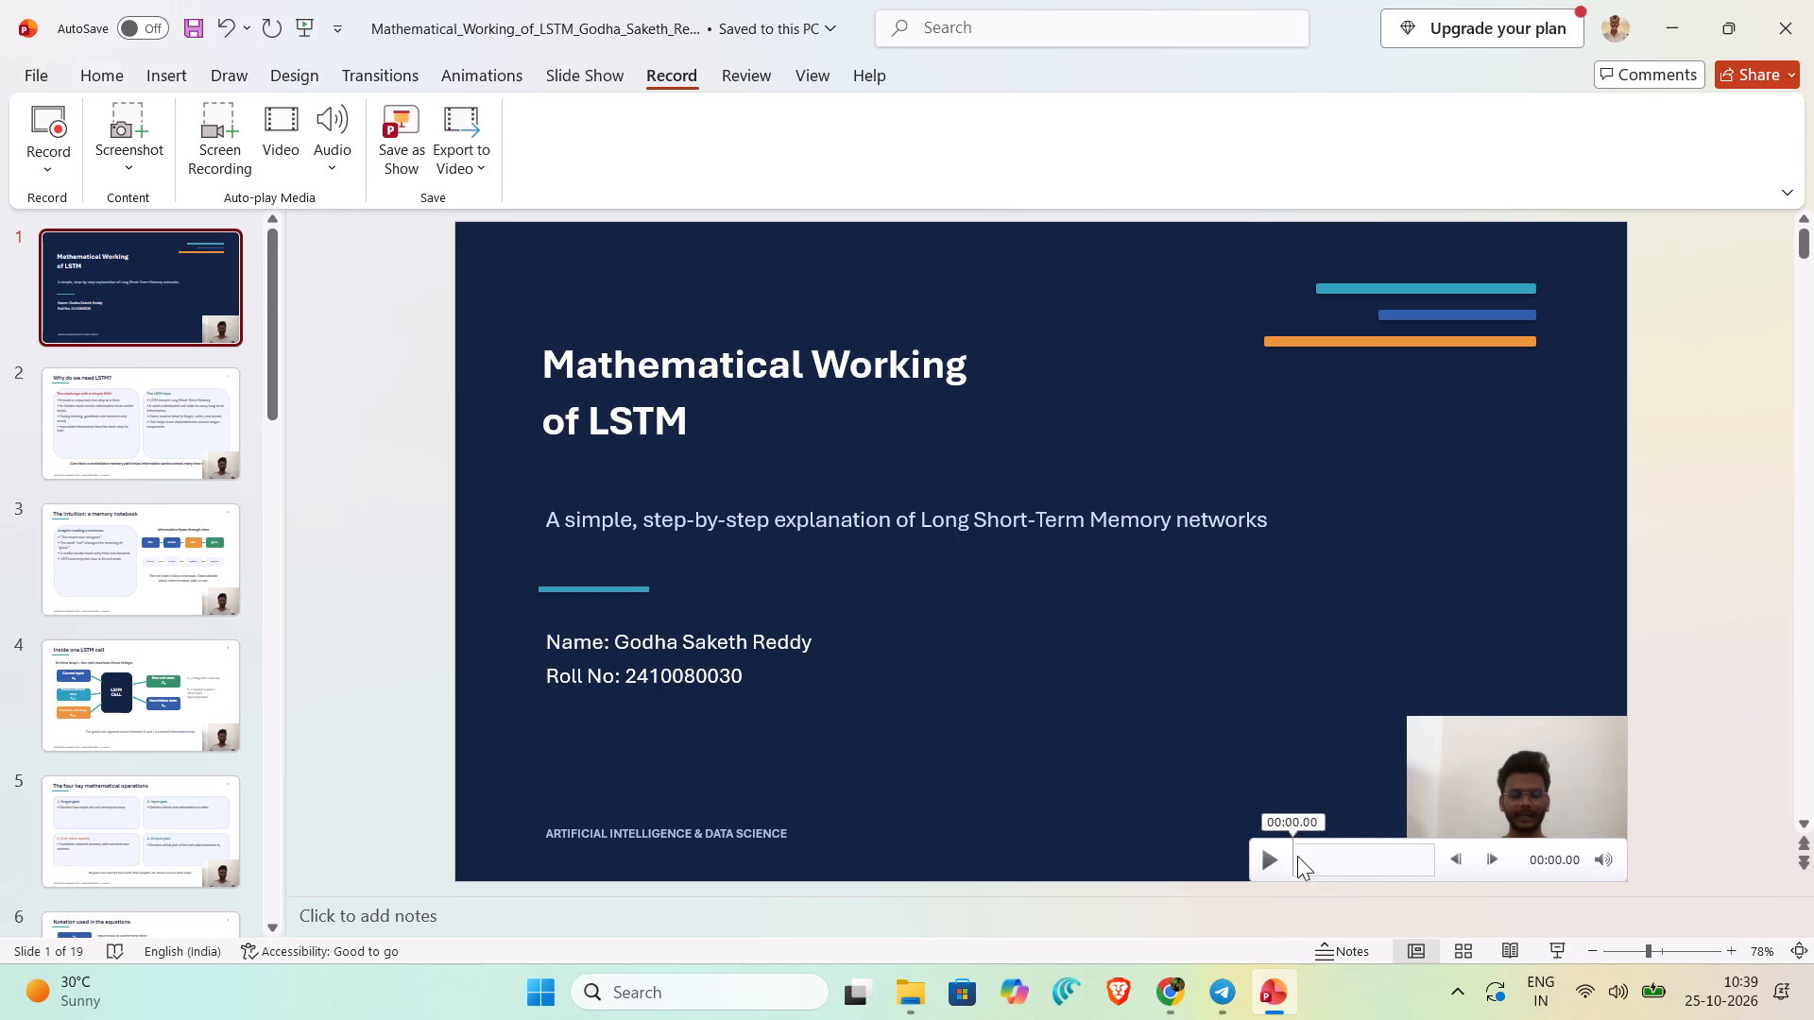
{"action": "left_click", "coordinate": [1274, 863]}
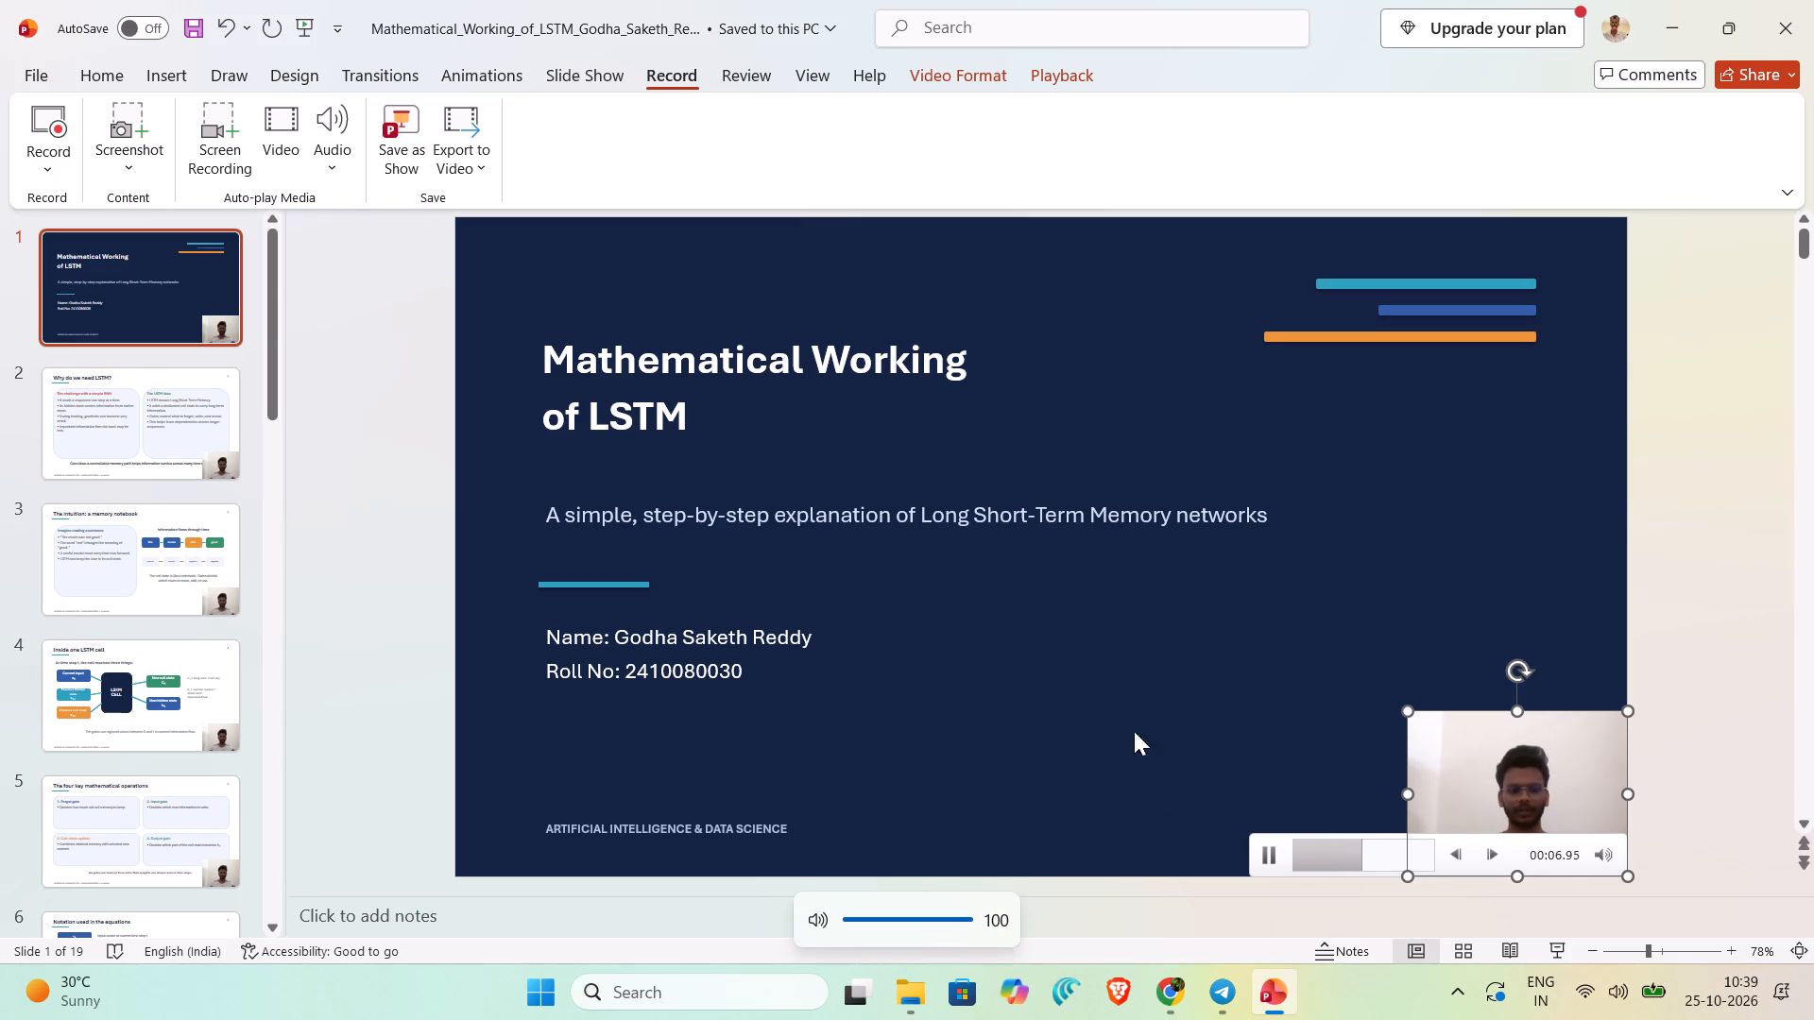
{"action": "left_click", "coordinate": [1267, 846]}
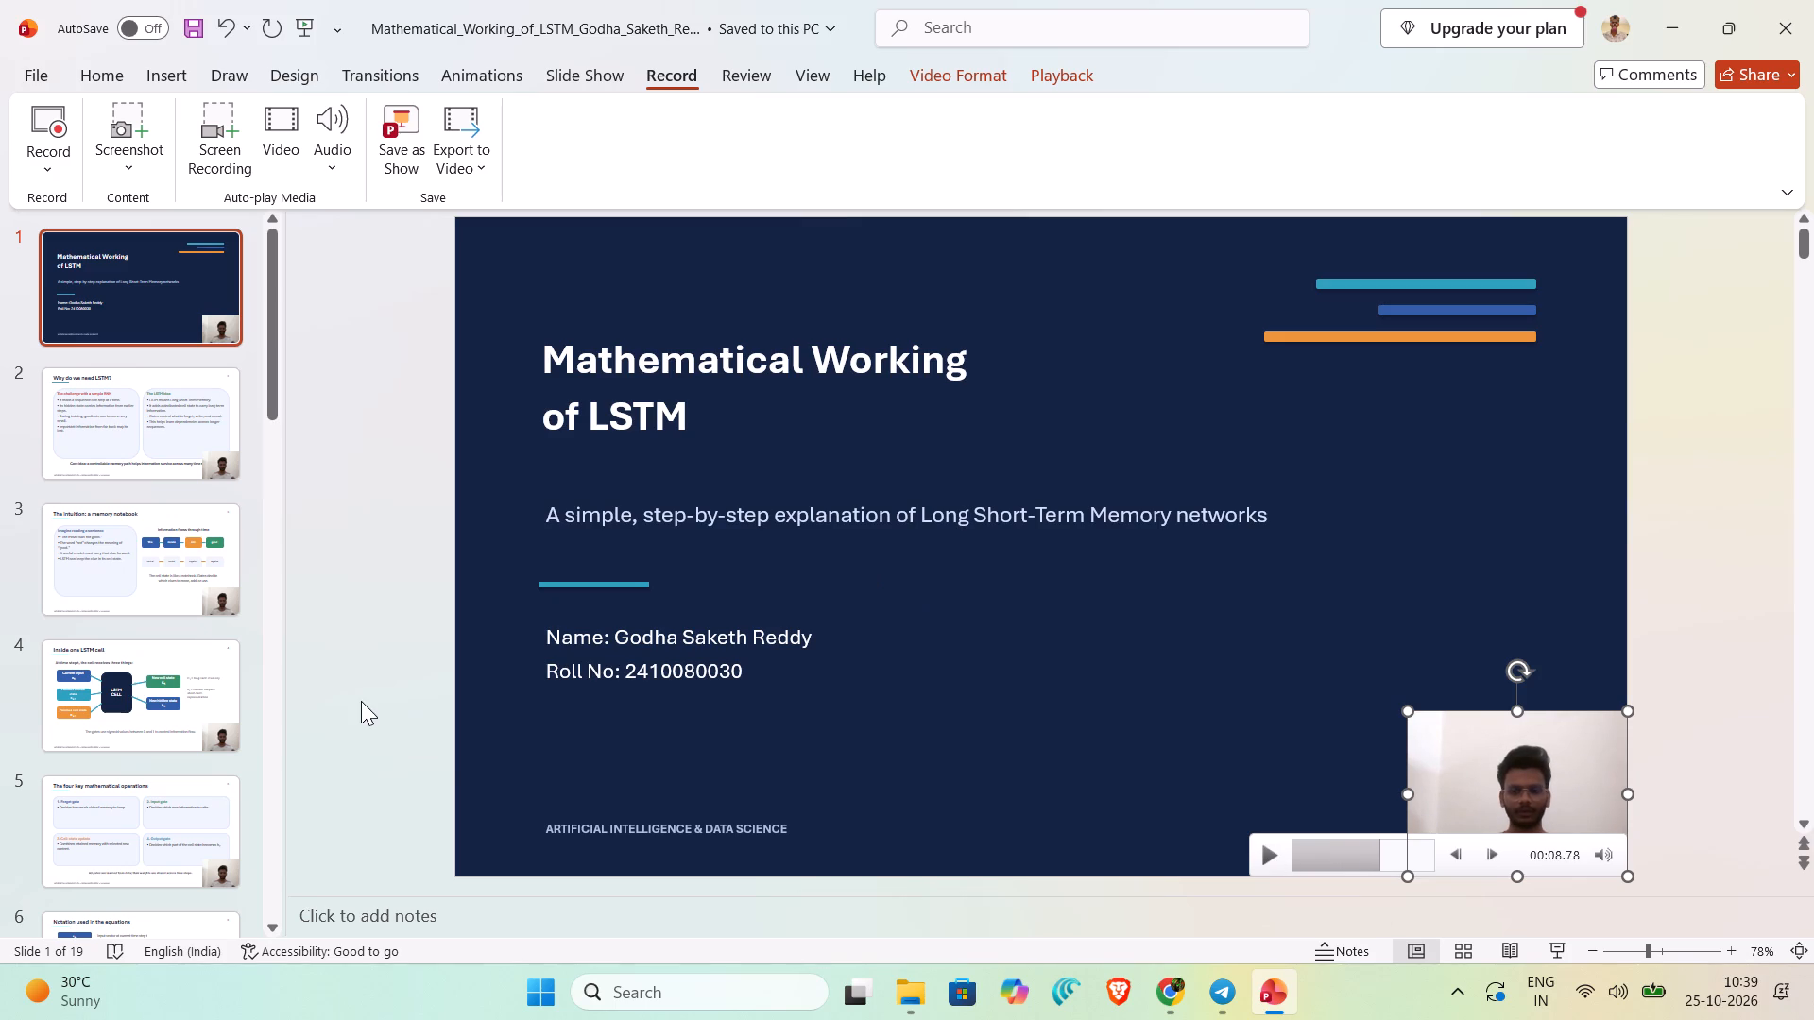
{"action": "scroll", "coordinate": [193, 776], "scroll_direction": "down", "scroll_amount": 11}
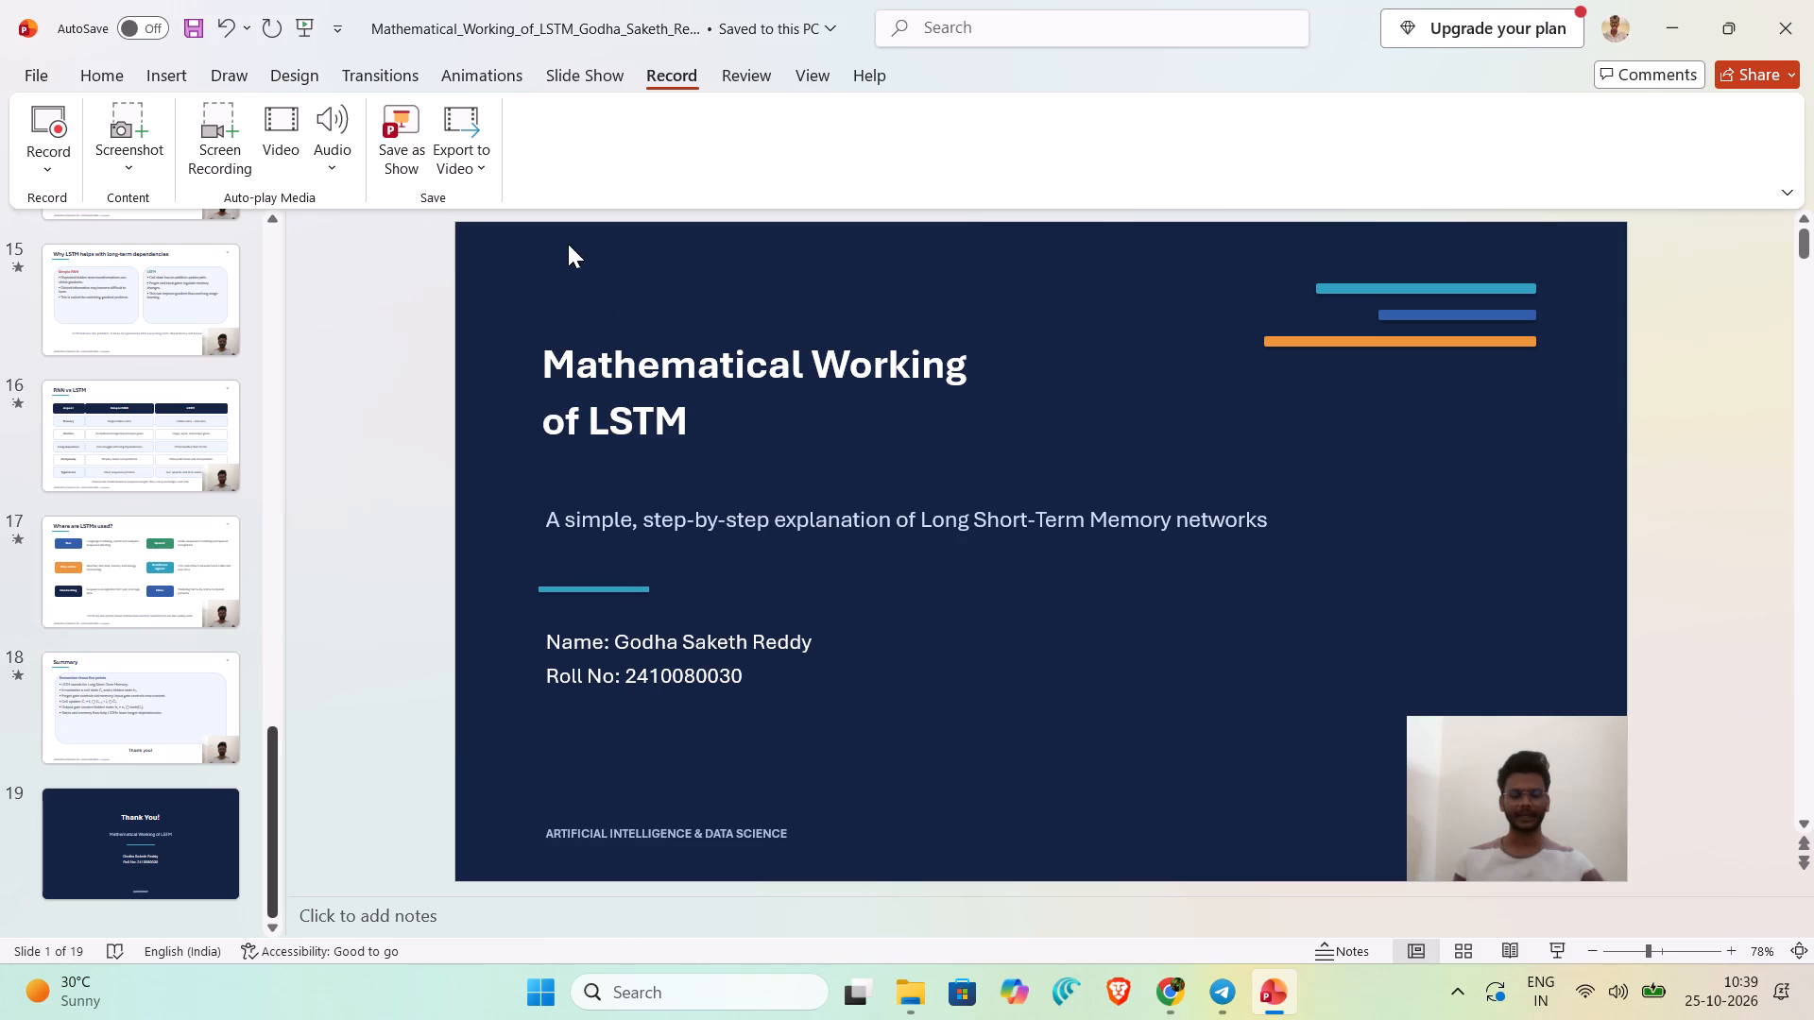
Play the start of the exported LSTM video from File Explorer's PDNC folder, and close the player.
{"action": "left_click", "coordinate": [918, 1003]}
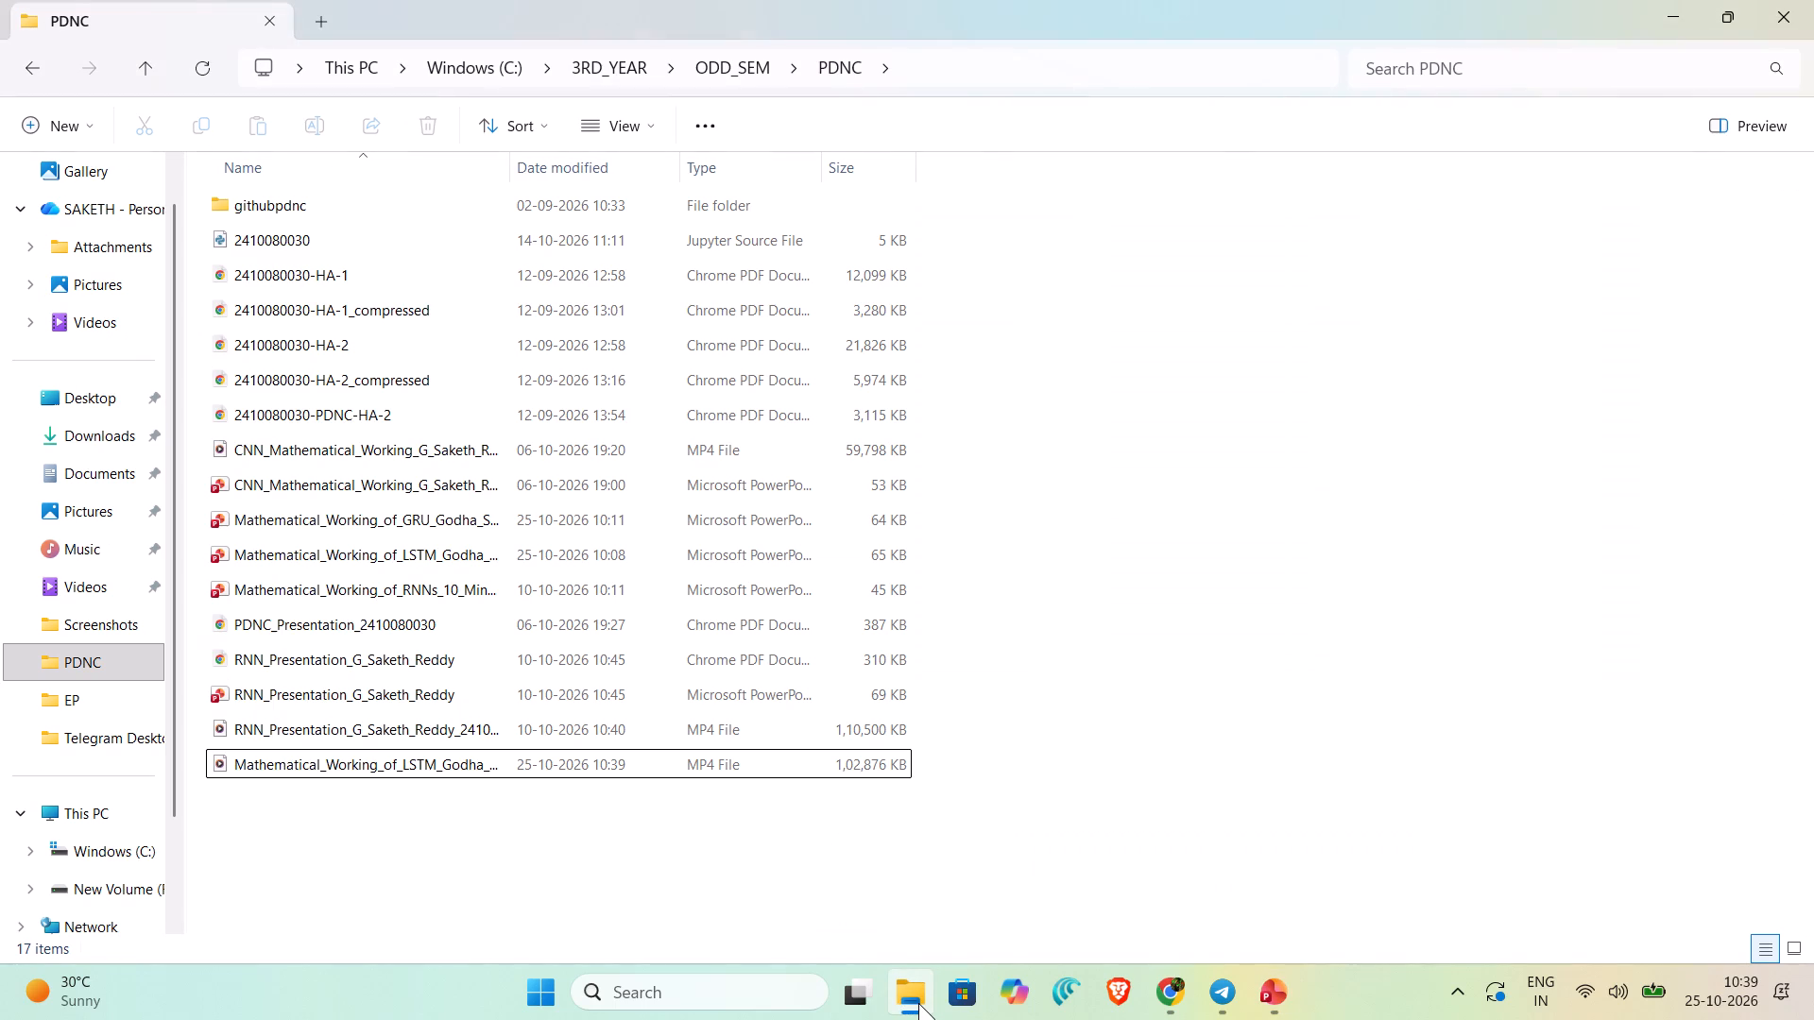
{"action": "double_click", "coordinate": [599, 758]}
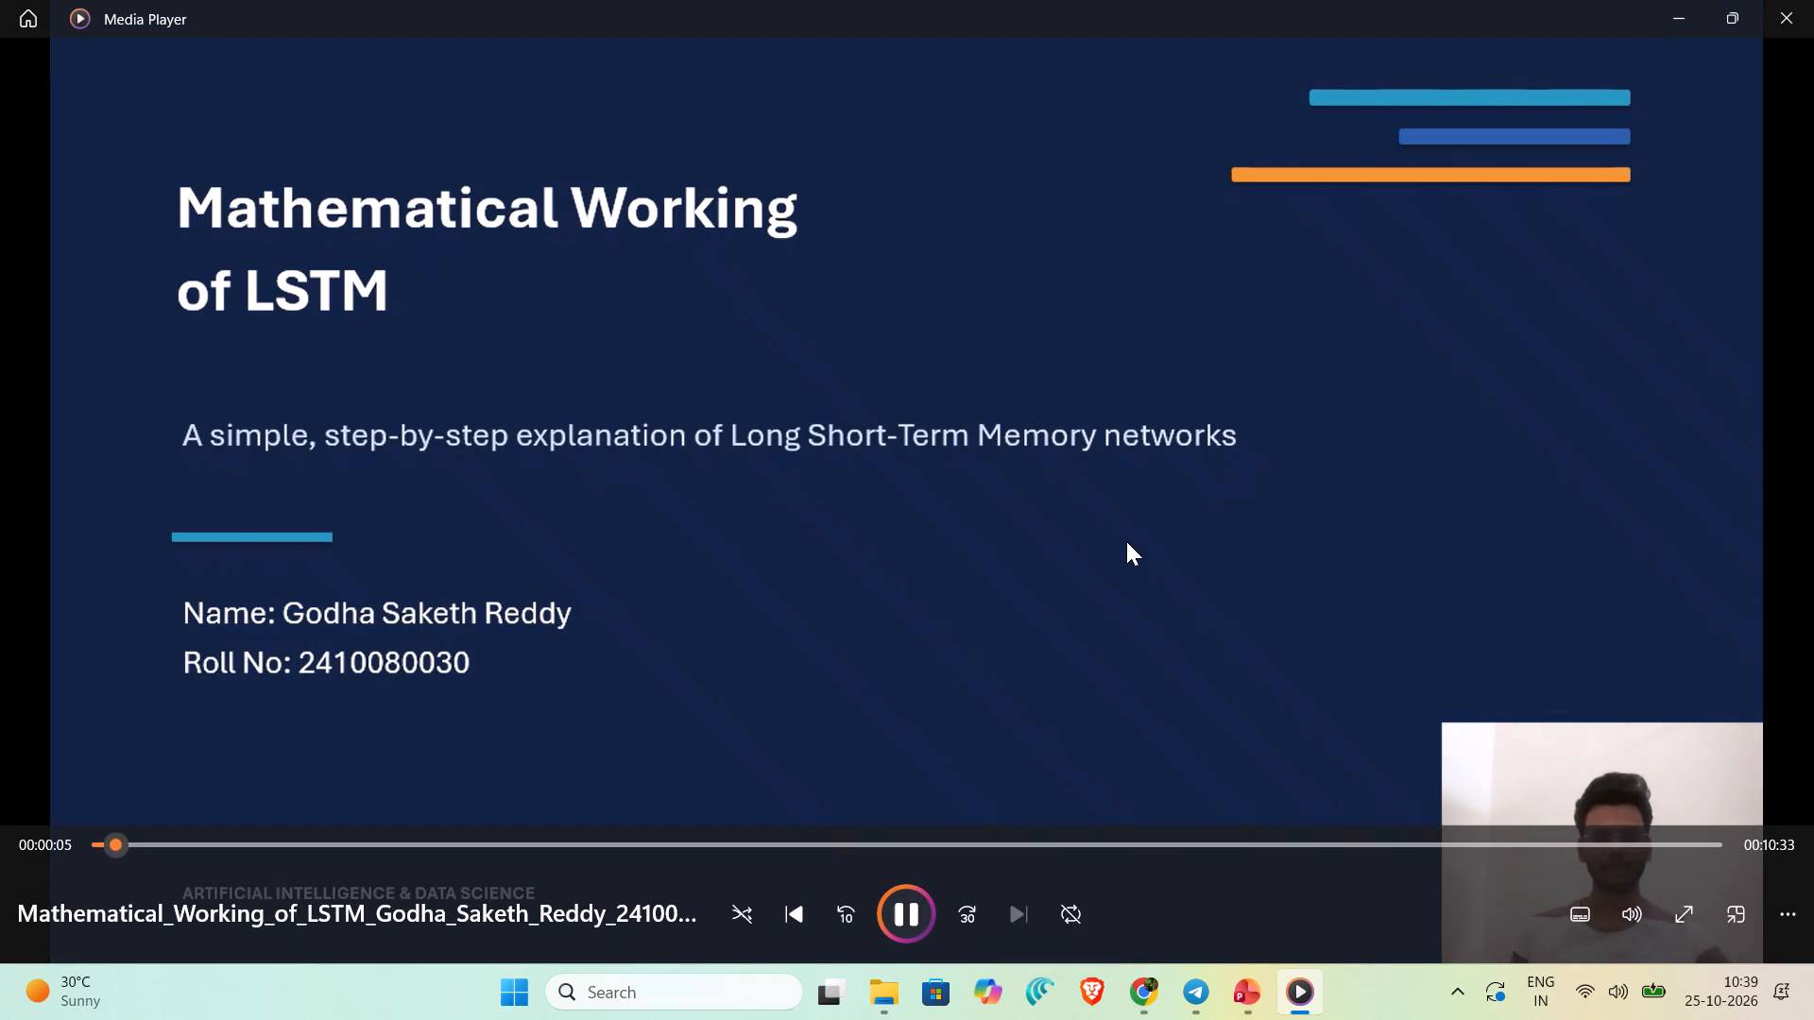
{"action": "left_click", "coordinate": [1805, 3]}
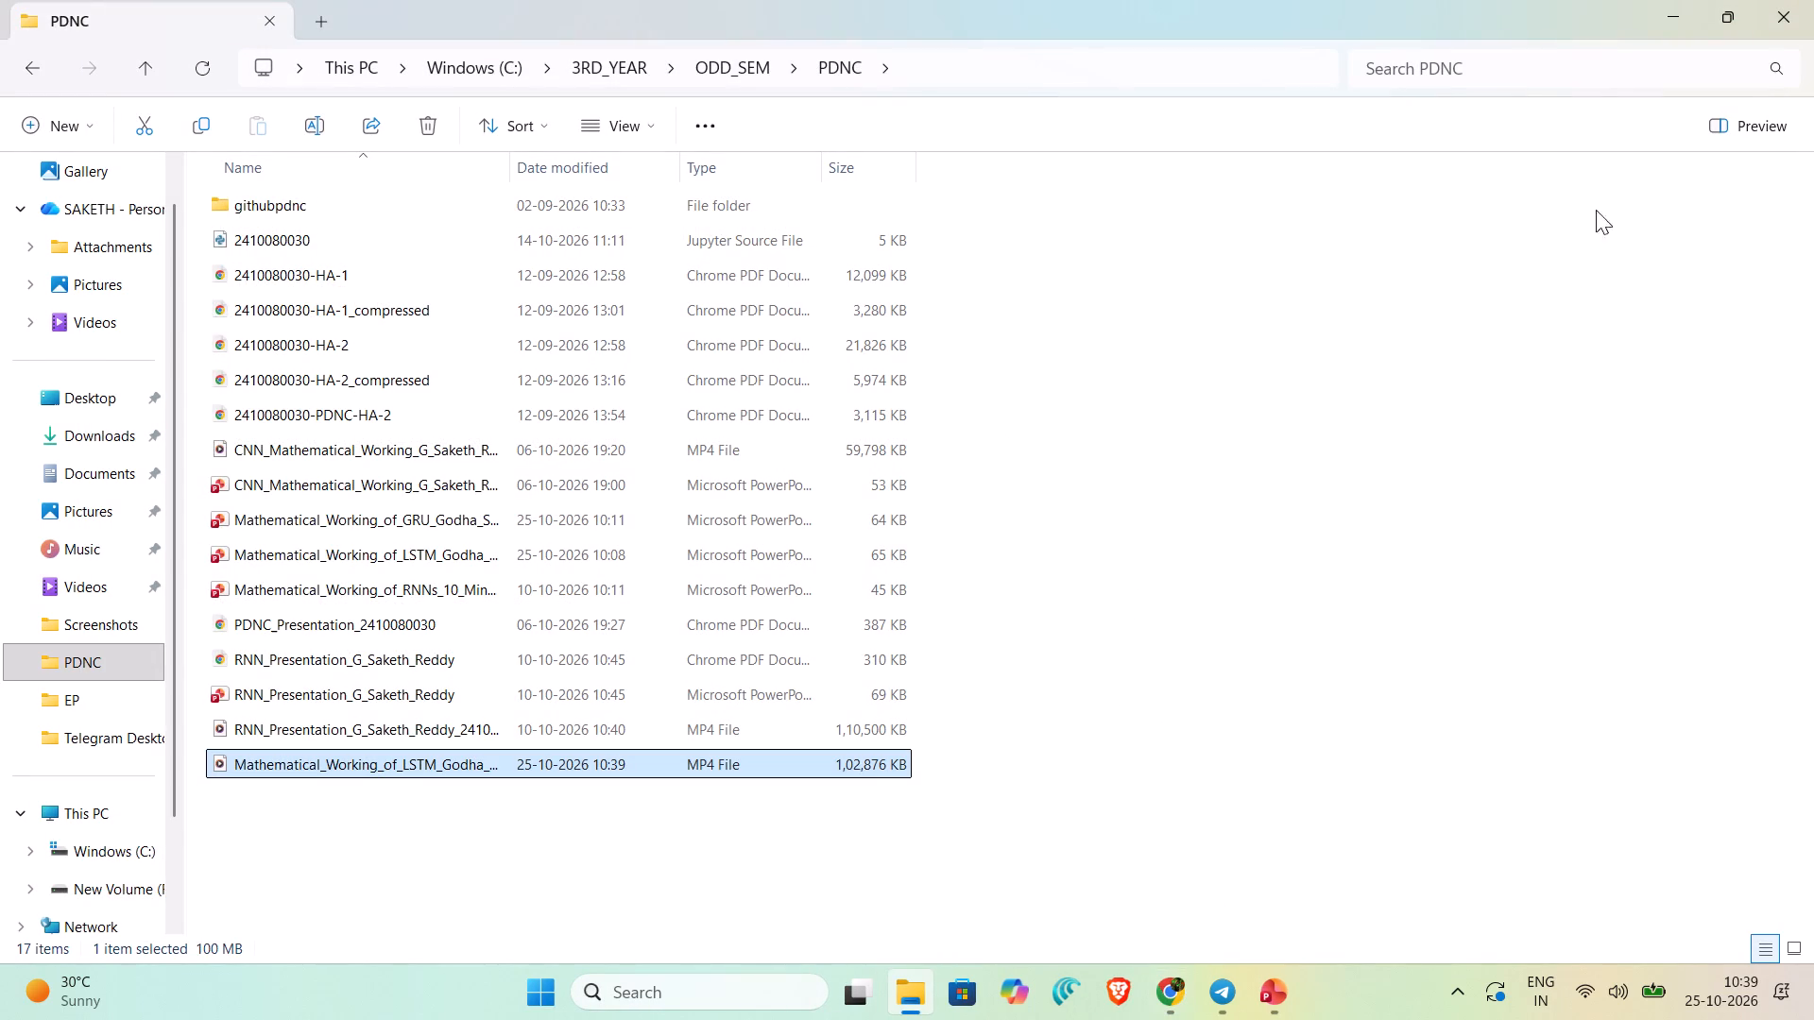
Minimise the open windows and open Google Drive in a maximised Chrome window under the profile labelled 1.
{"action": "left_click", "coordinate": [1675, 0]}
{"action": "left_click", "coordinate": [1670, 2]}
{"action": "left_click", "coordinate": [1670, 2]}
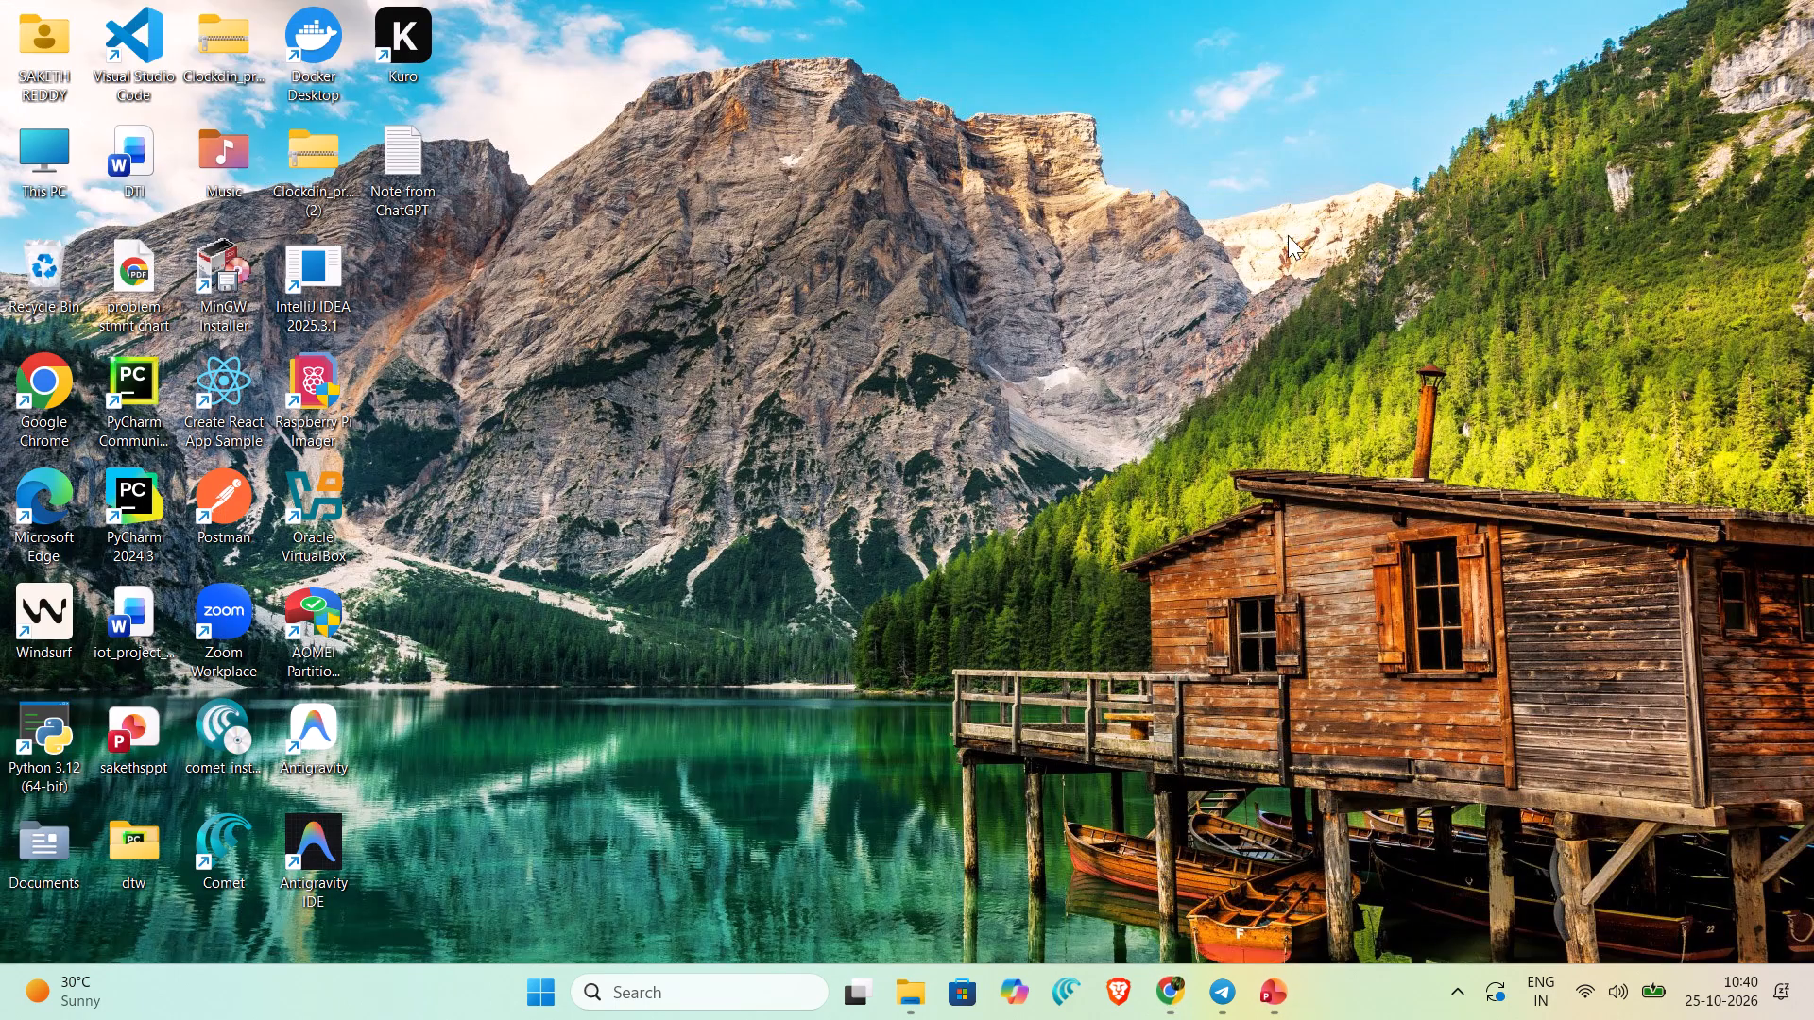
{"action": "double_click", "coordinate": [45, 378]}
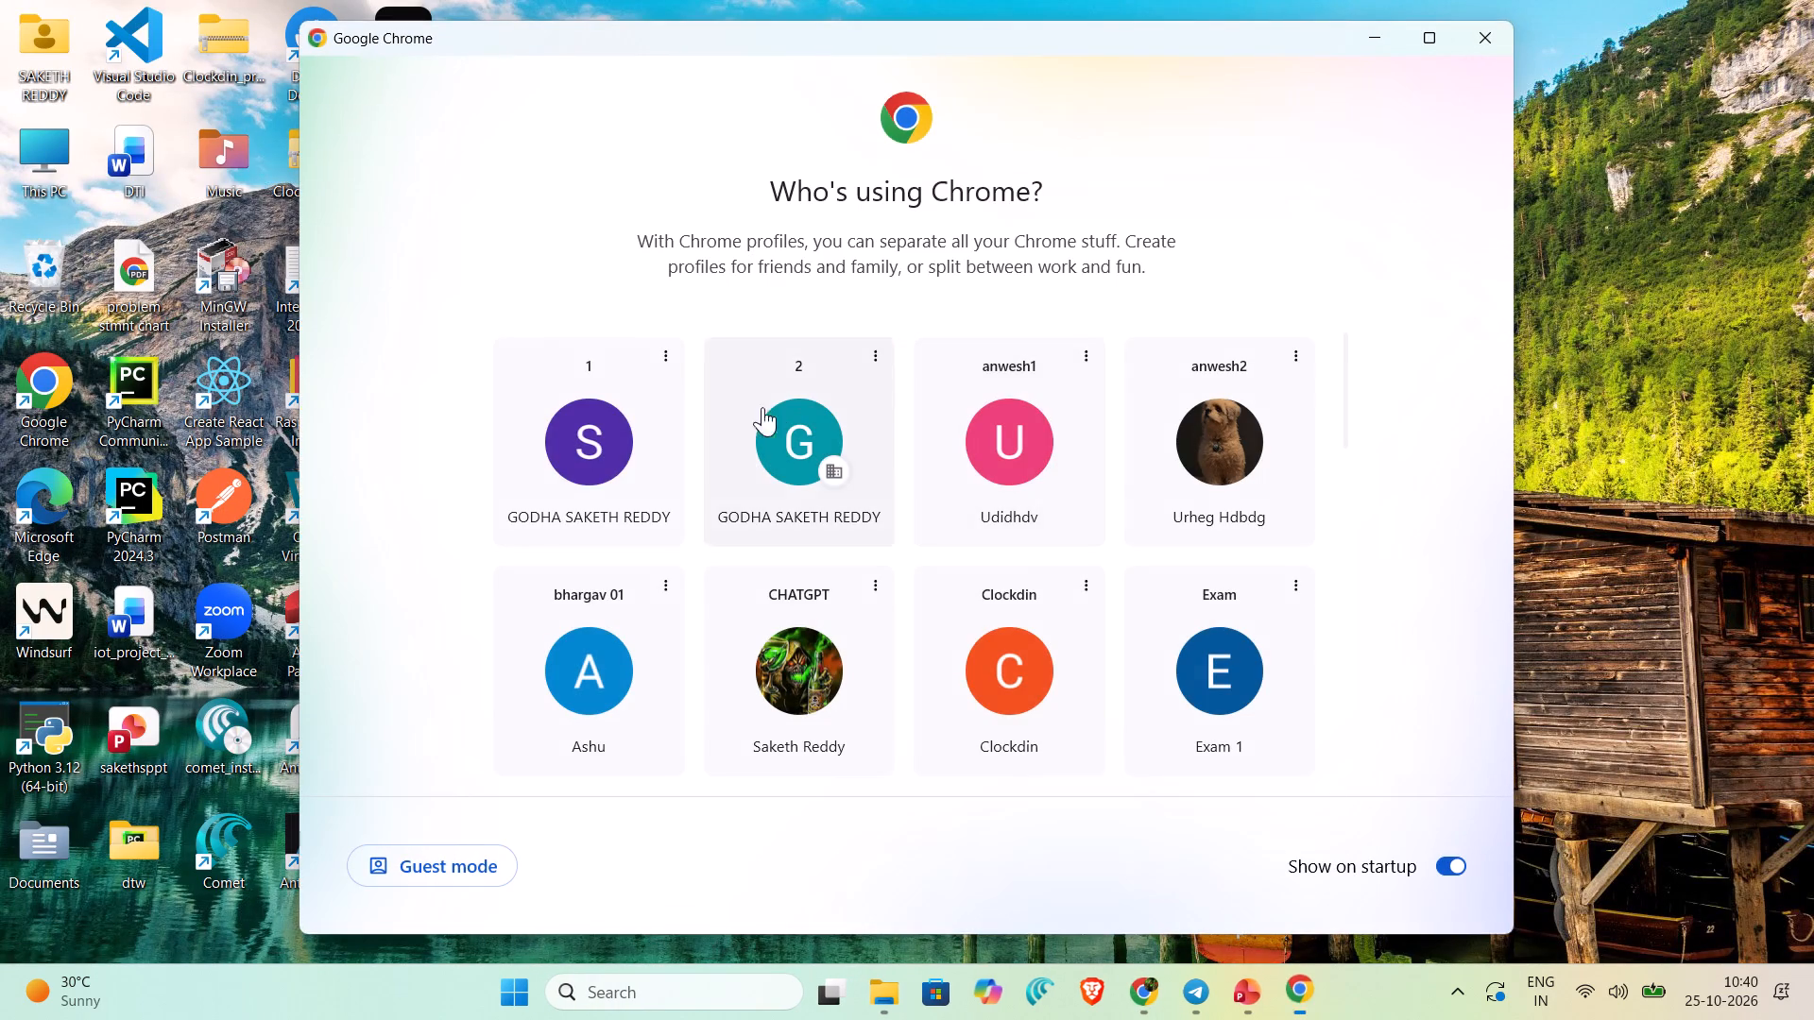
{"action": "left_click", "coordinate": [584, 462]}
{"action": "double_click", "coordinate": [985, 49]}
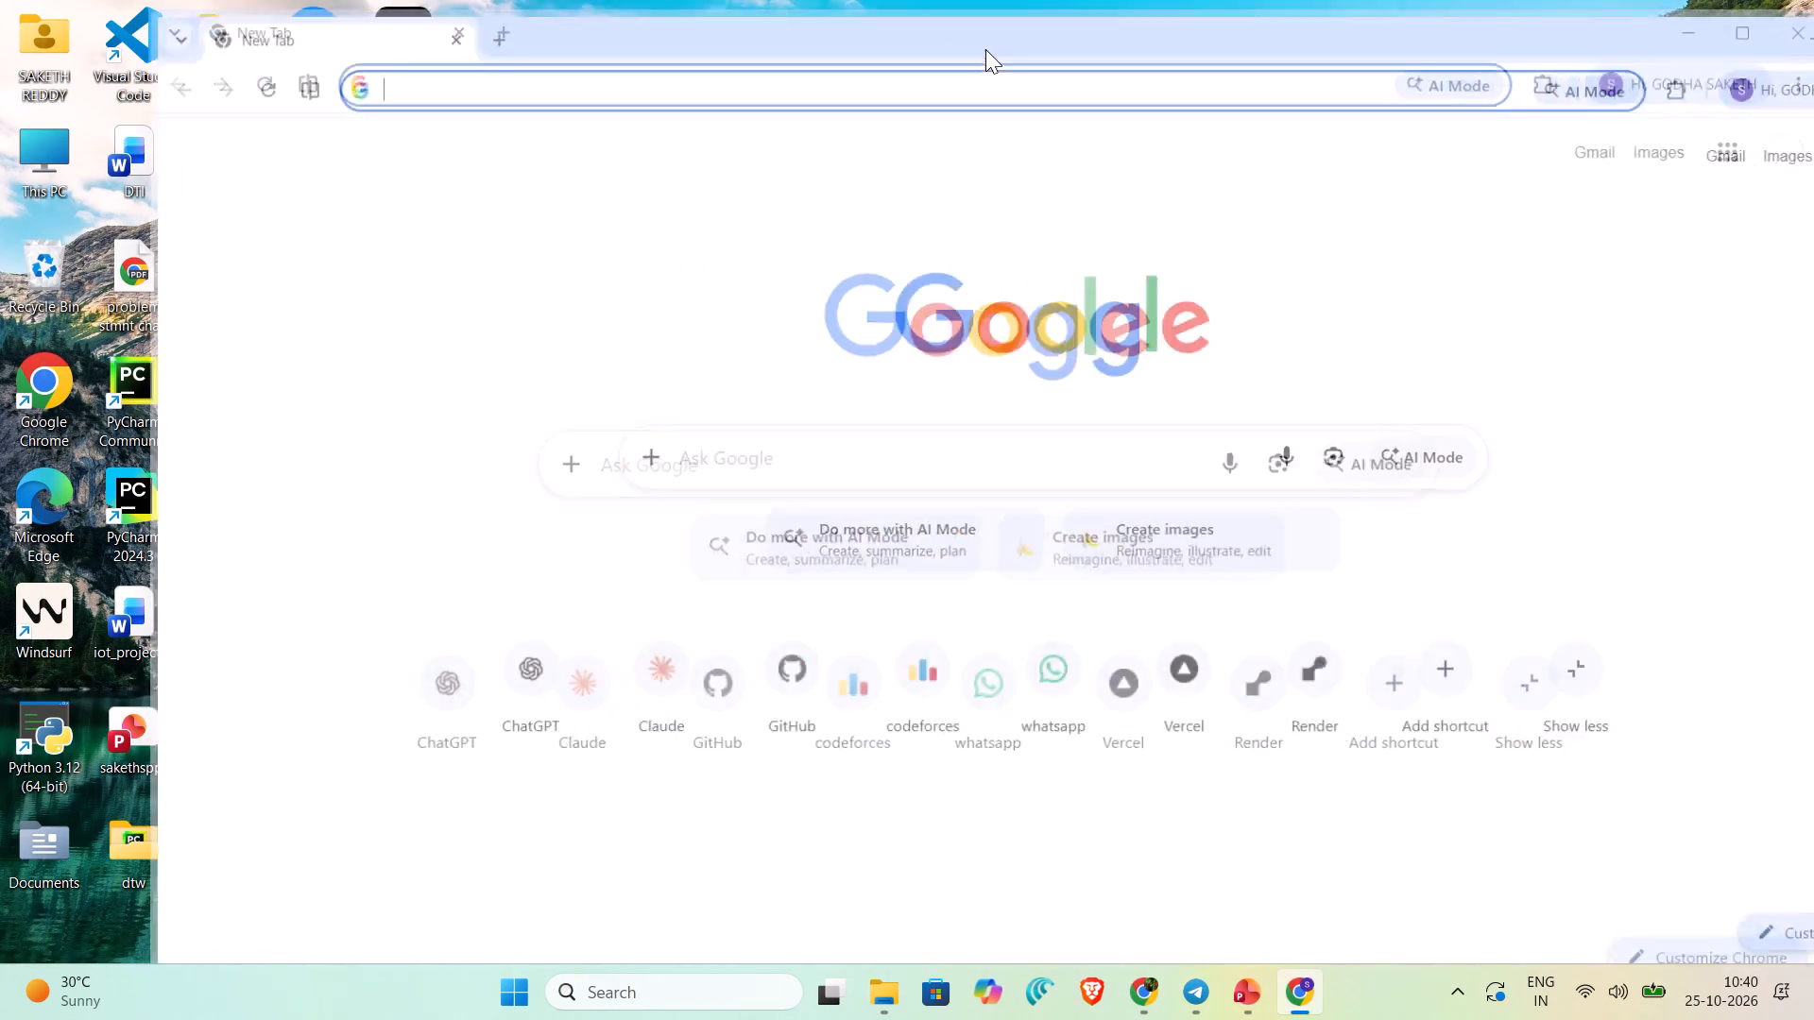
{"action": "left_click", "coordinate": [1725, 120]}
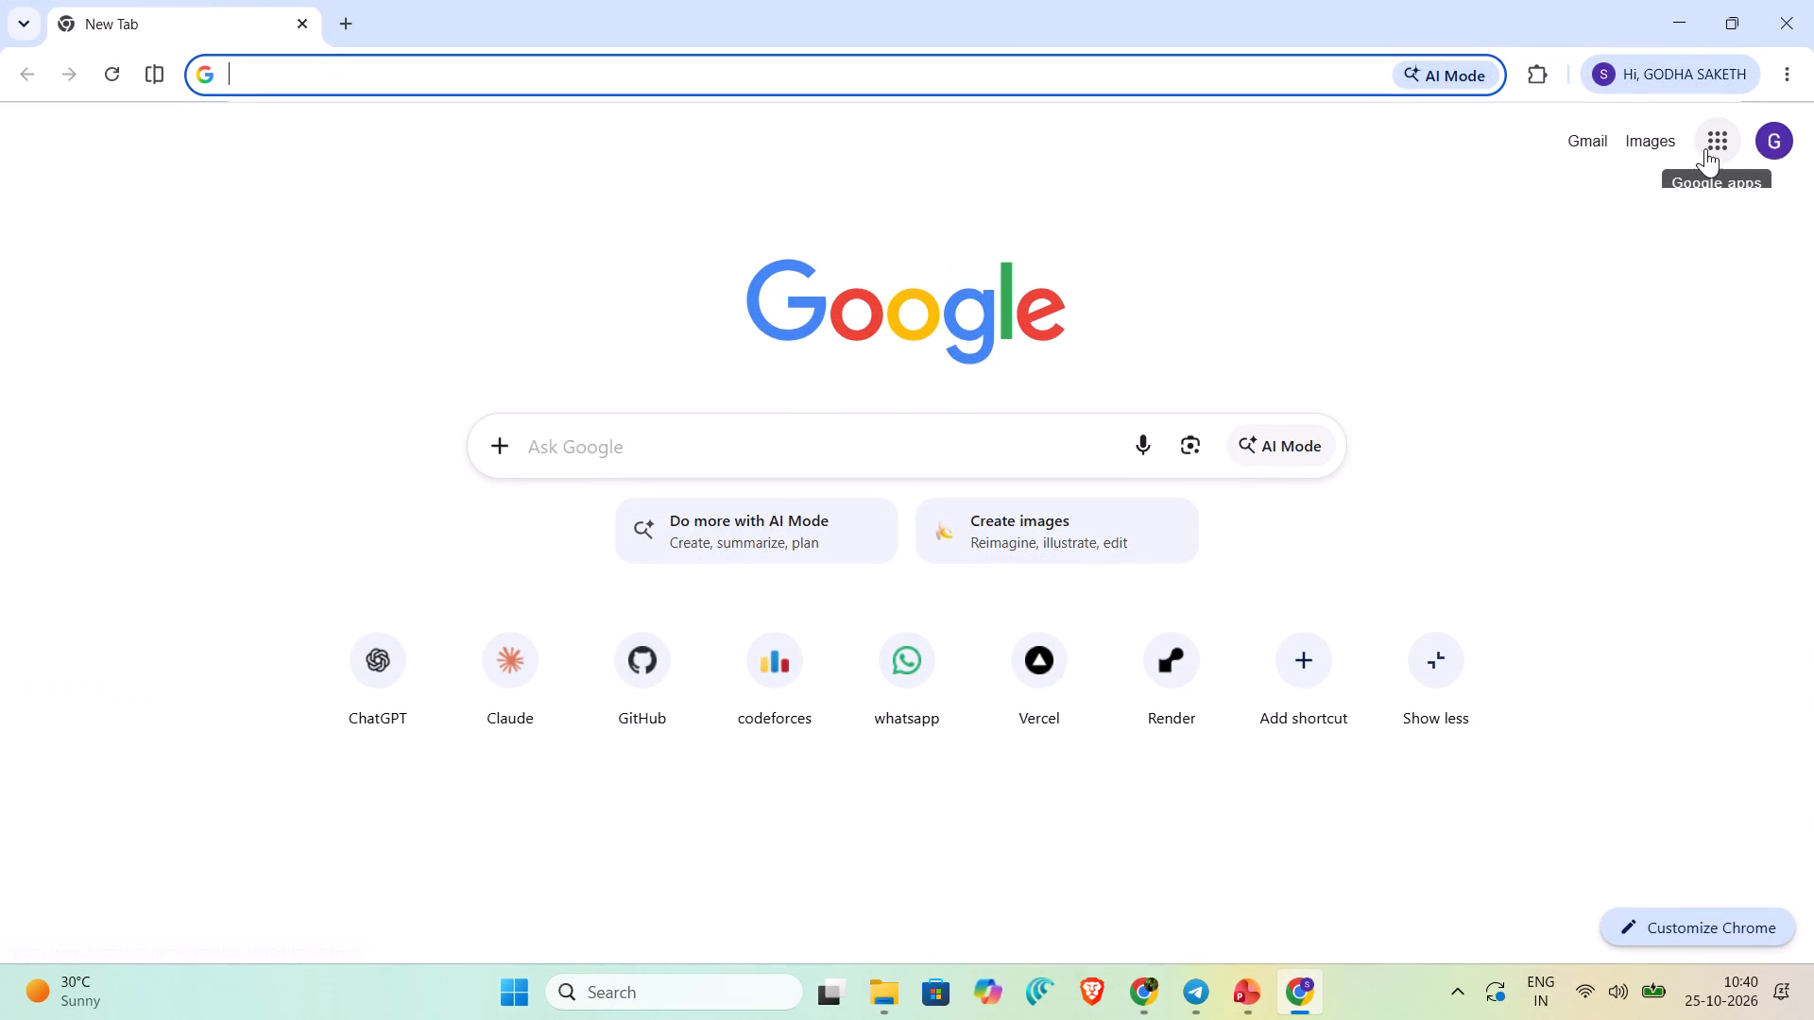
{"action": "left_click", "coordinate": [1582, 327]}
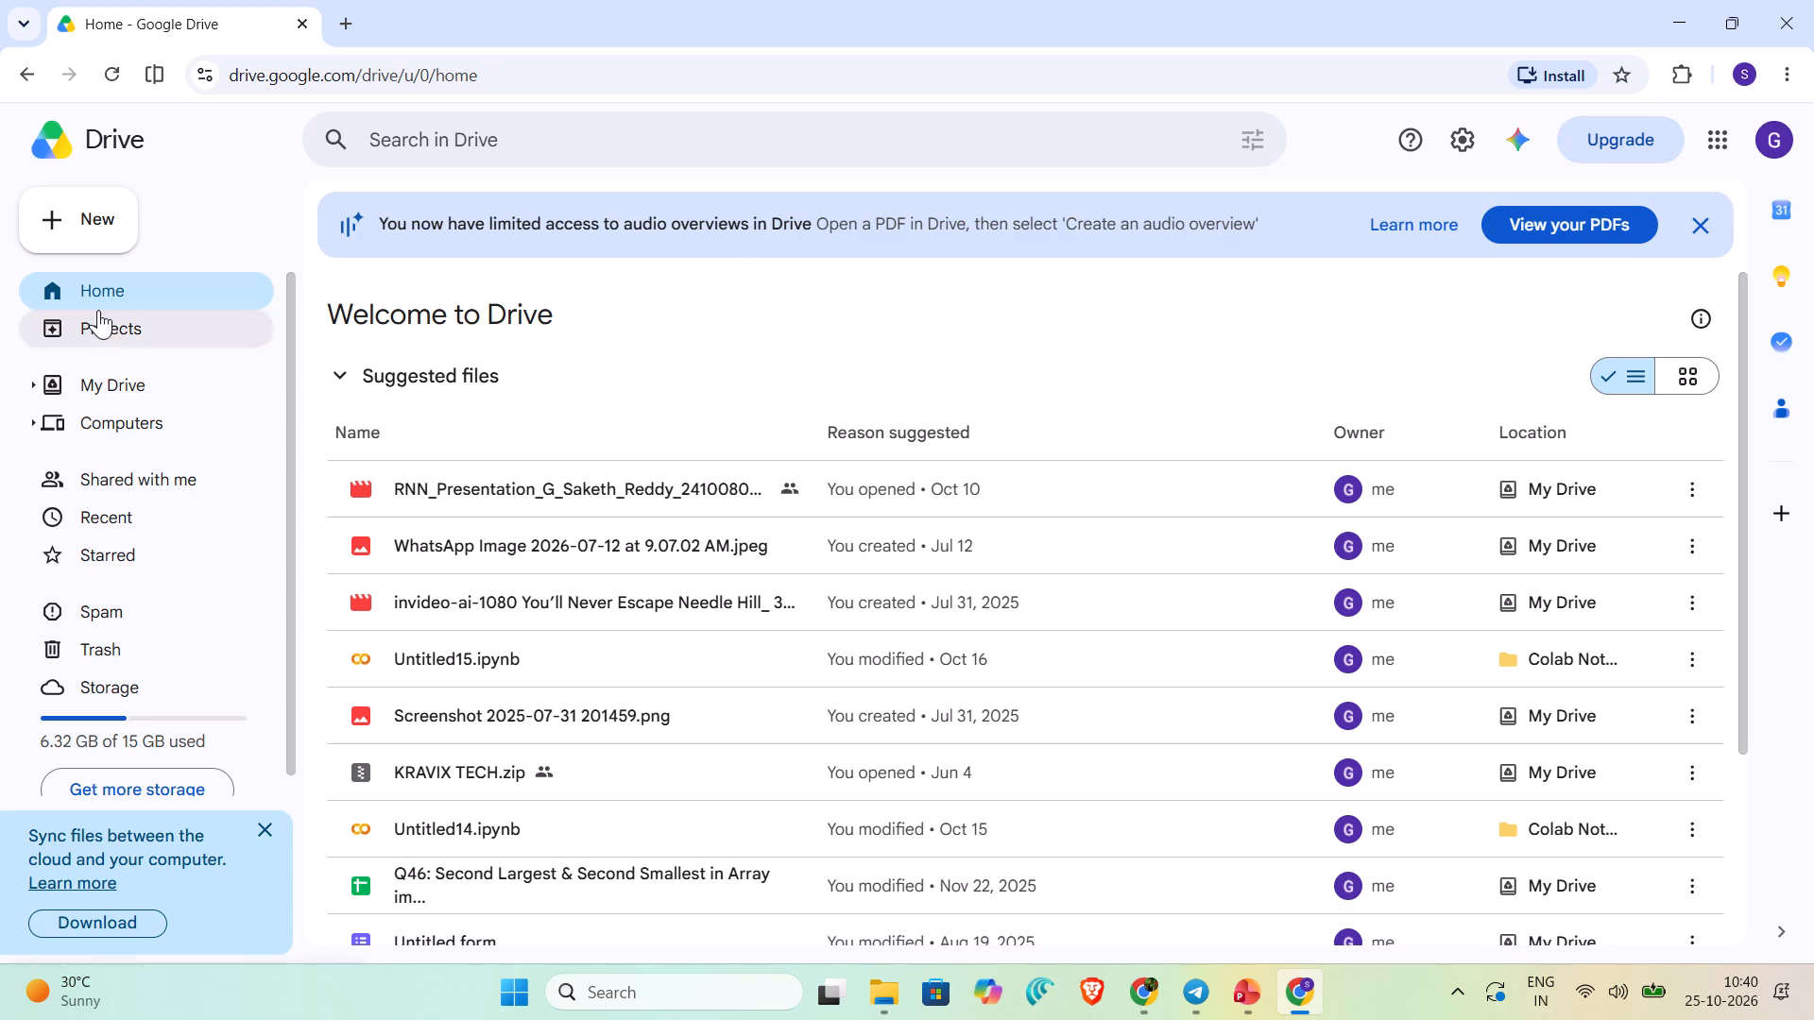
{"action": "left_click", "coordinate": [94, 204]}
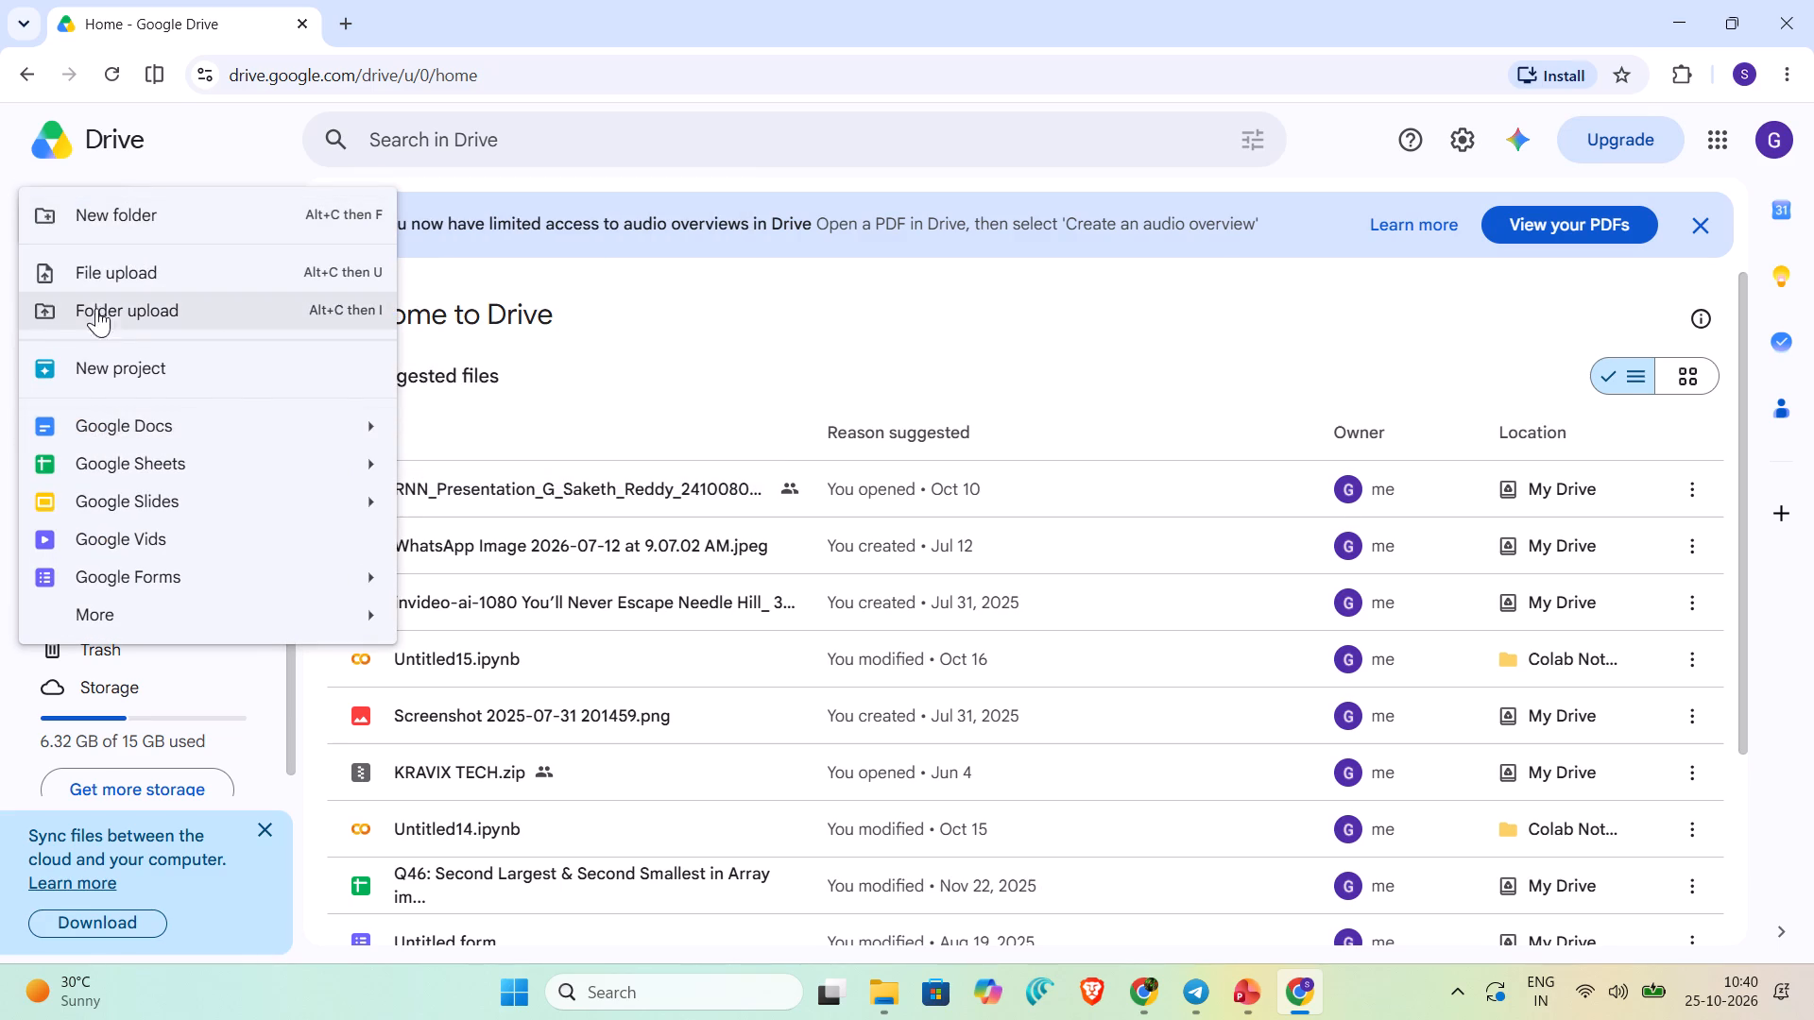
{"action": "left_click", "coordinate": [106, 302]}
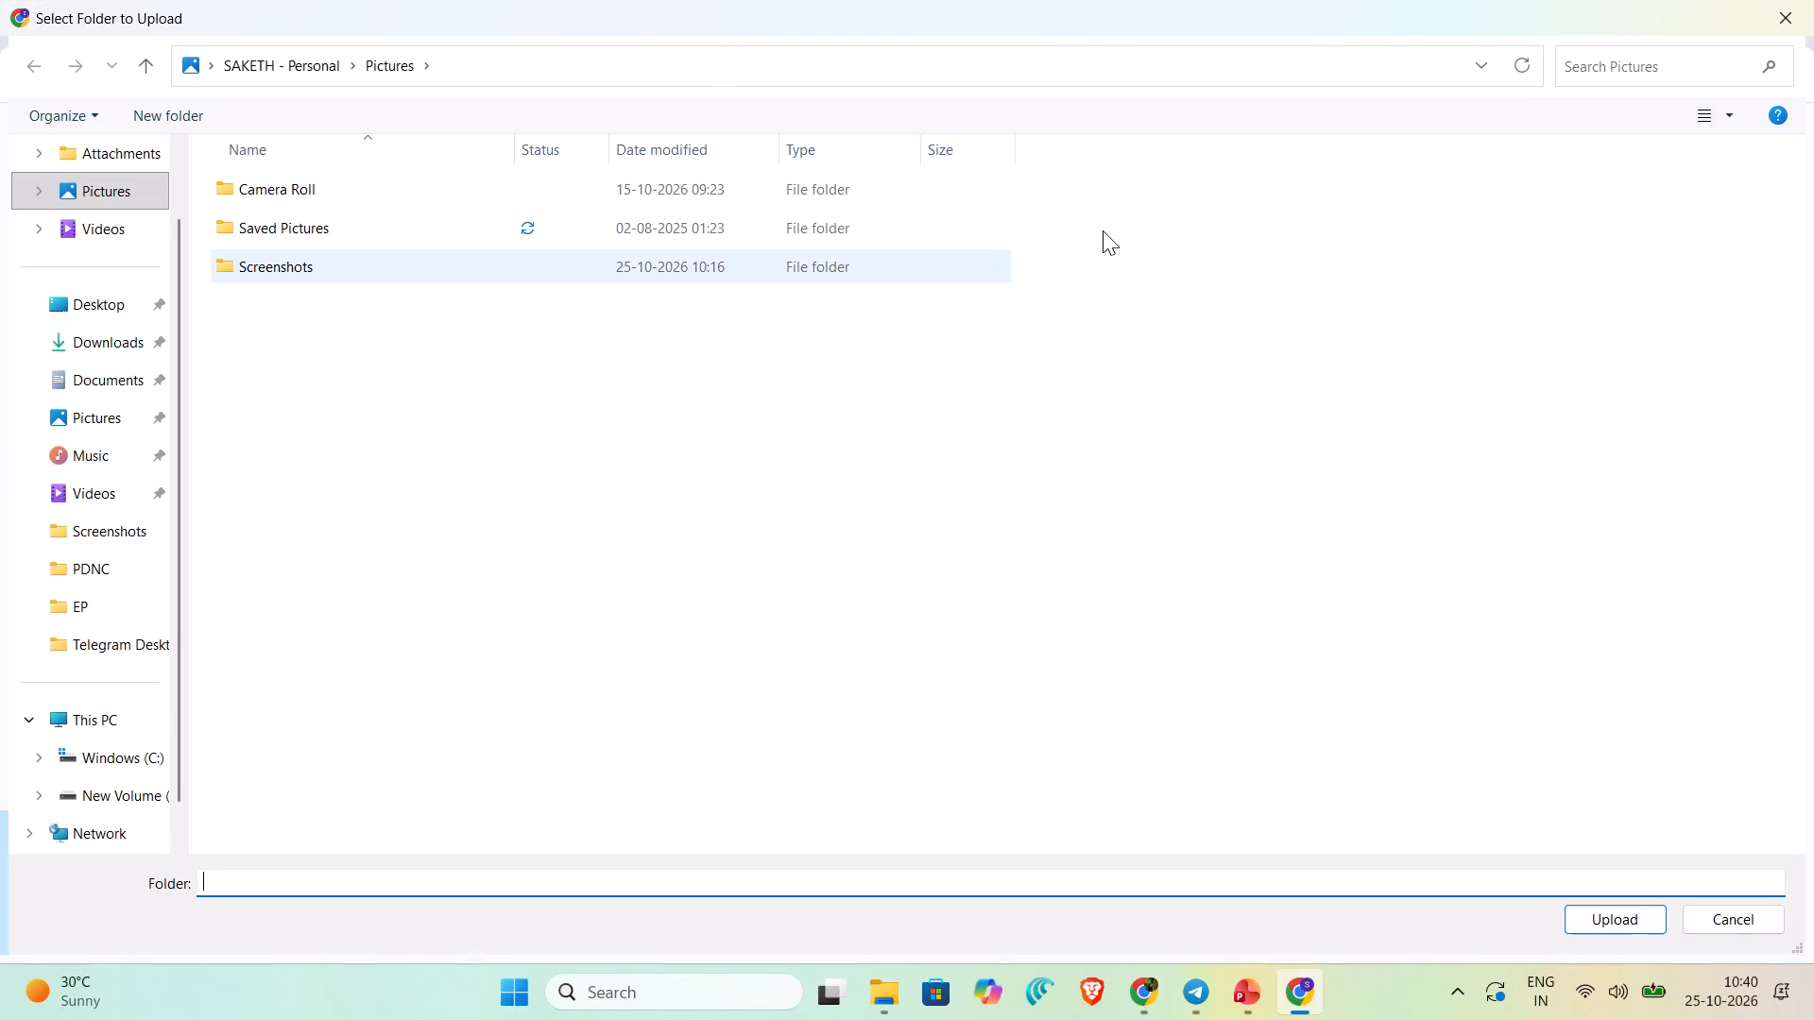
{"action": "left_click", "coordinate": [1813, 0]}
Upload the exported LSTM MP4 video from the PDNC folder to Google Drive as a file.
{"action": "double_click", "coordinate": [85, 224]}
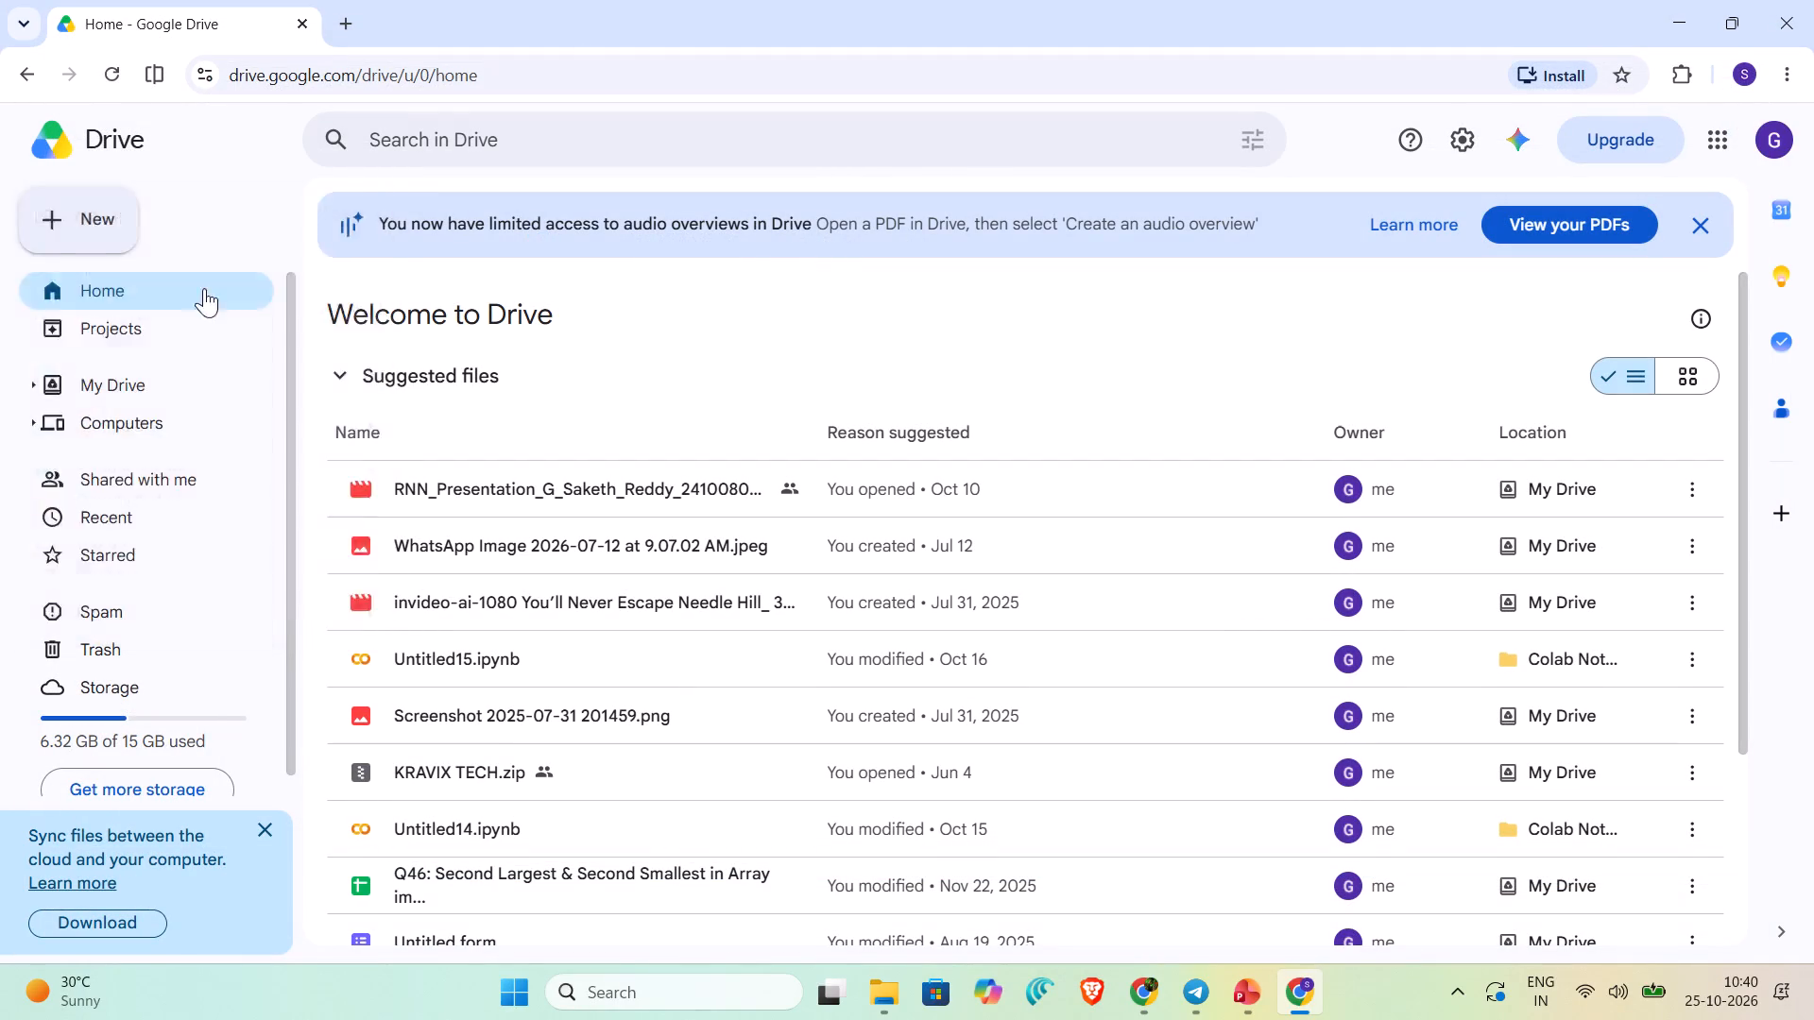
{"action": "double_click", "coordinate": [146, 273]}
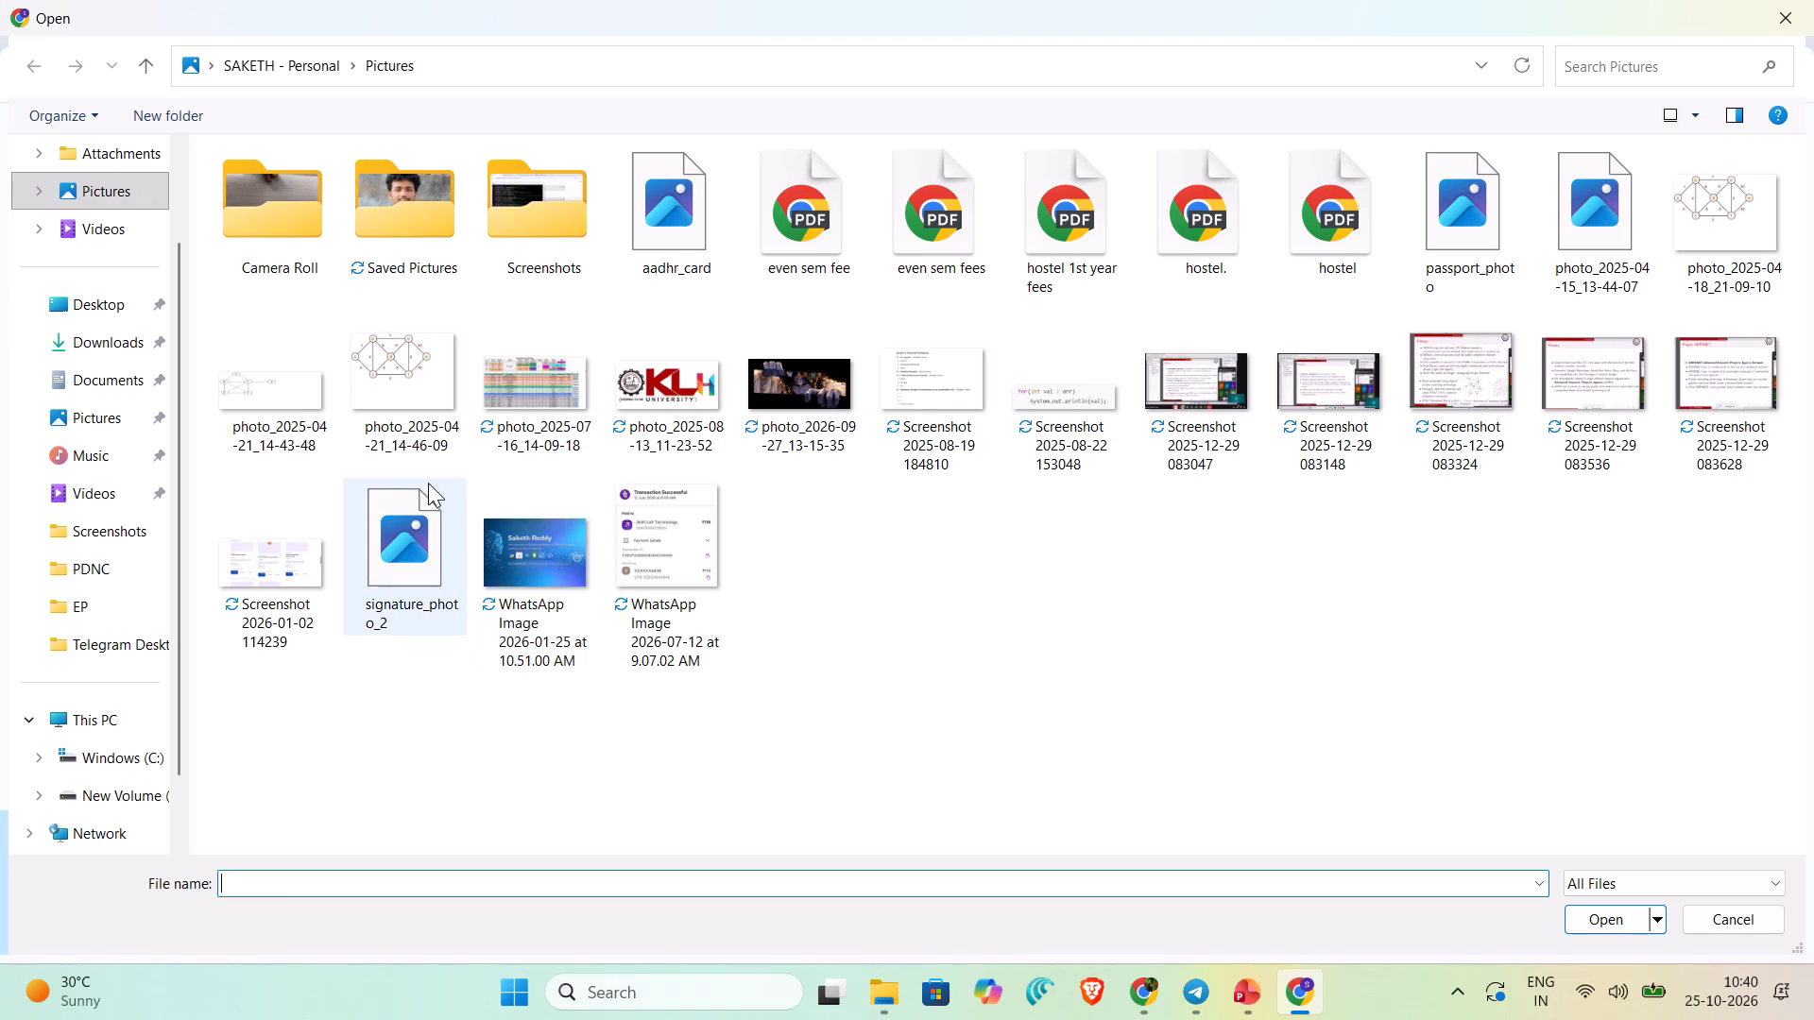
{"action": "double_click", "coordinate": [110, 558]}
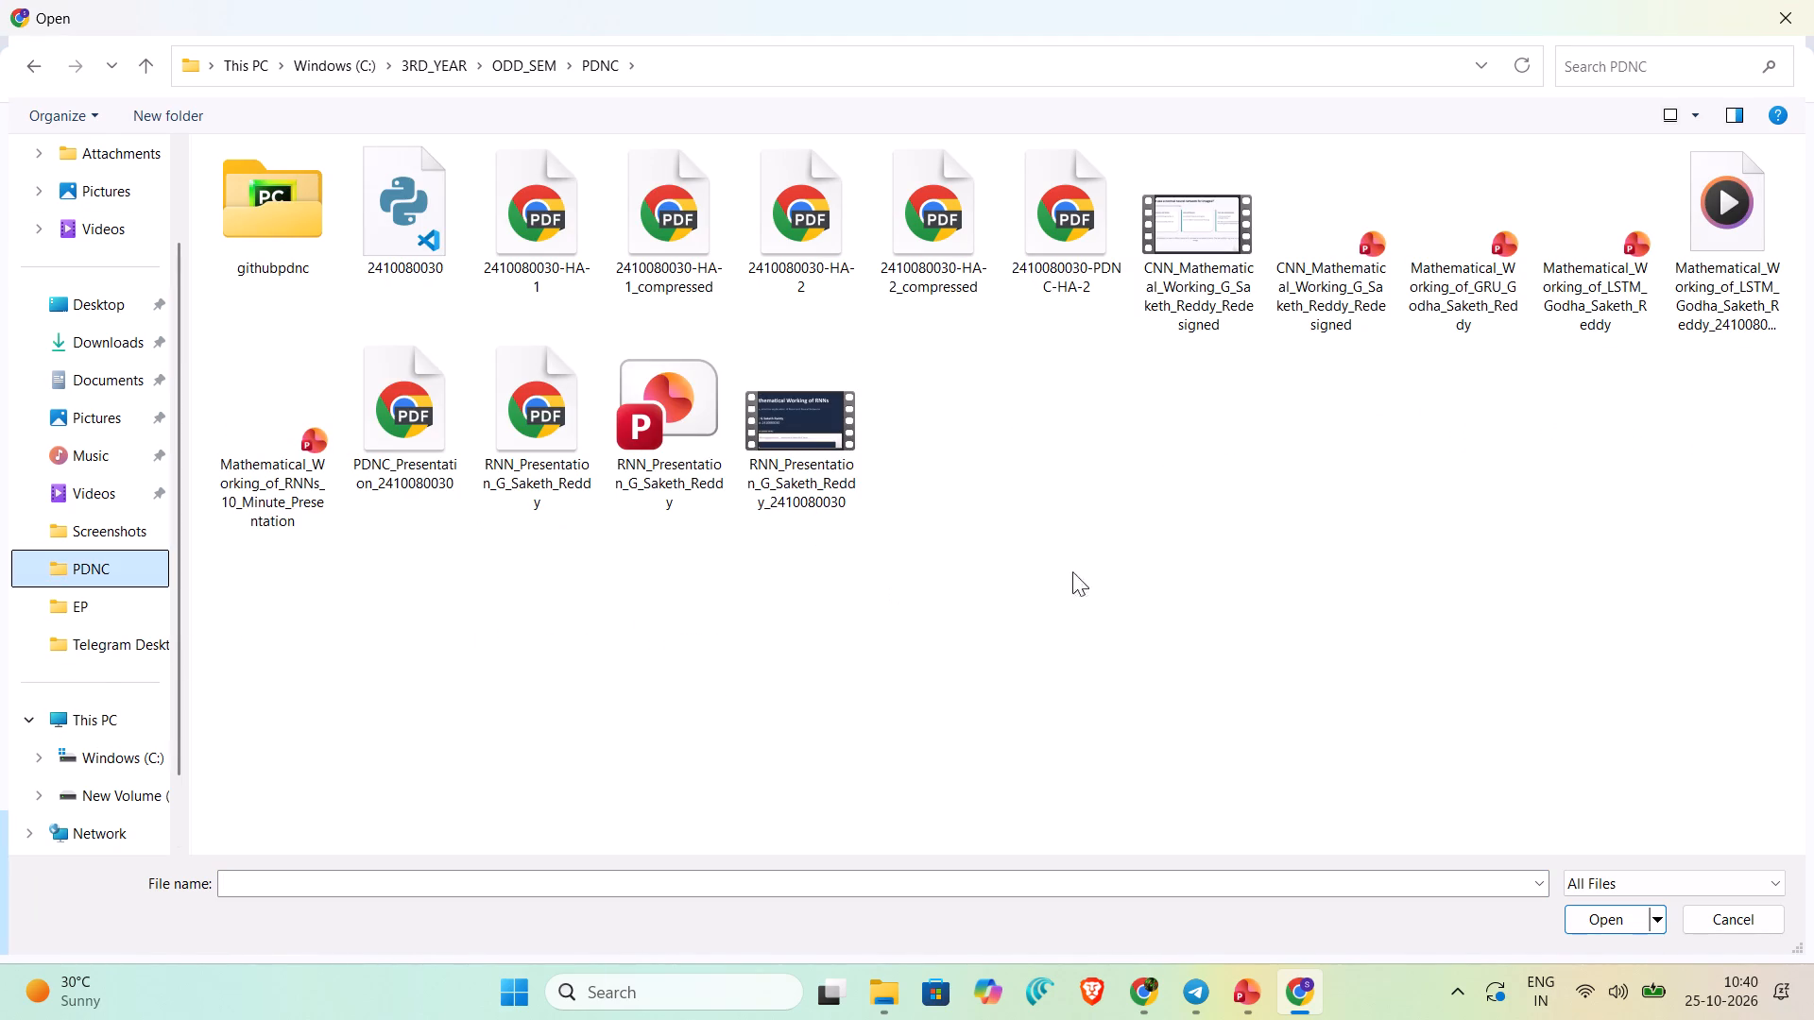
{"action": "left_click", "coordinate": [1749, 253]}
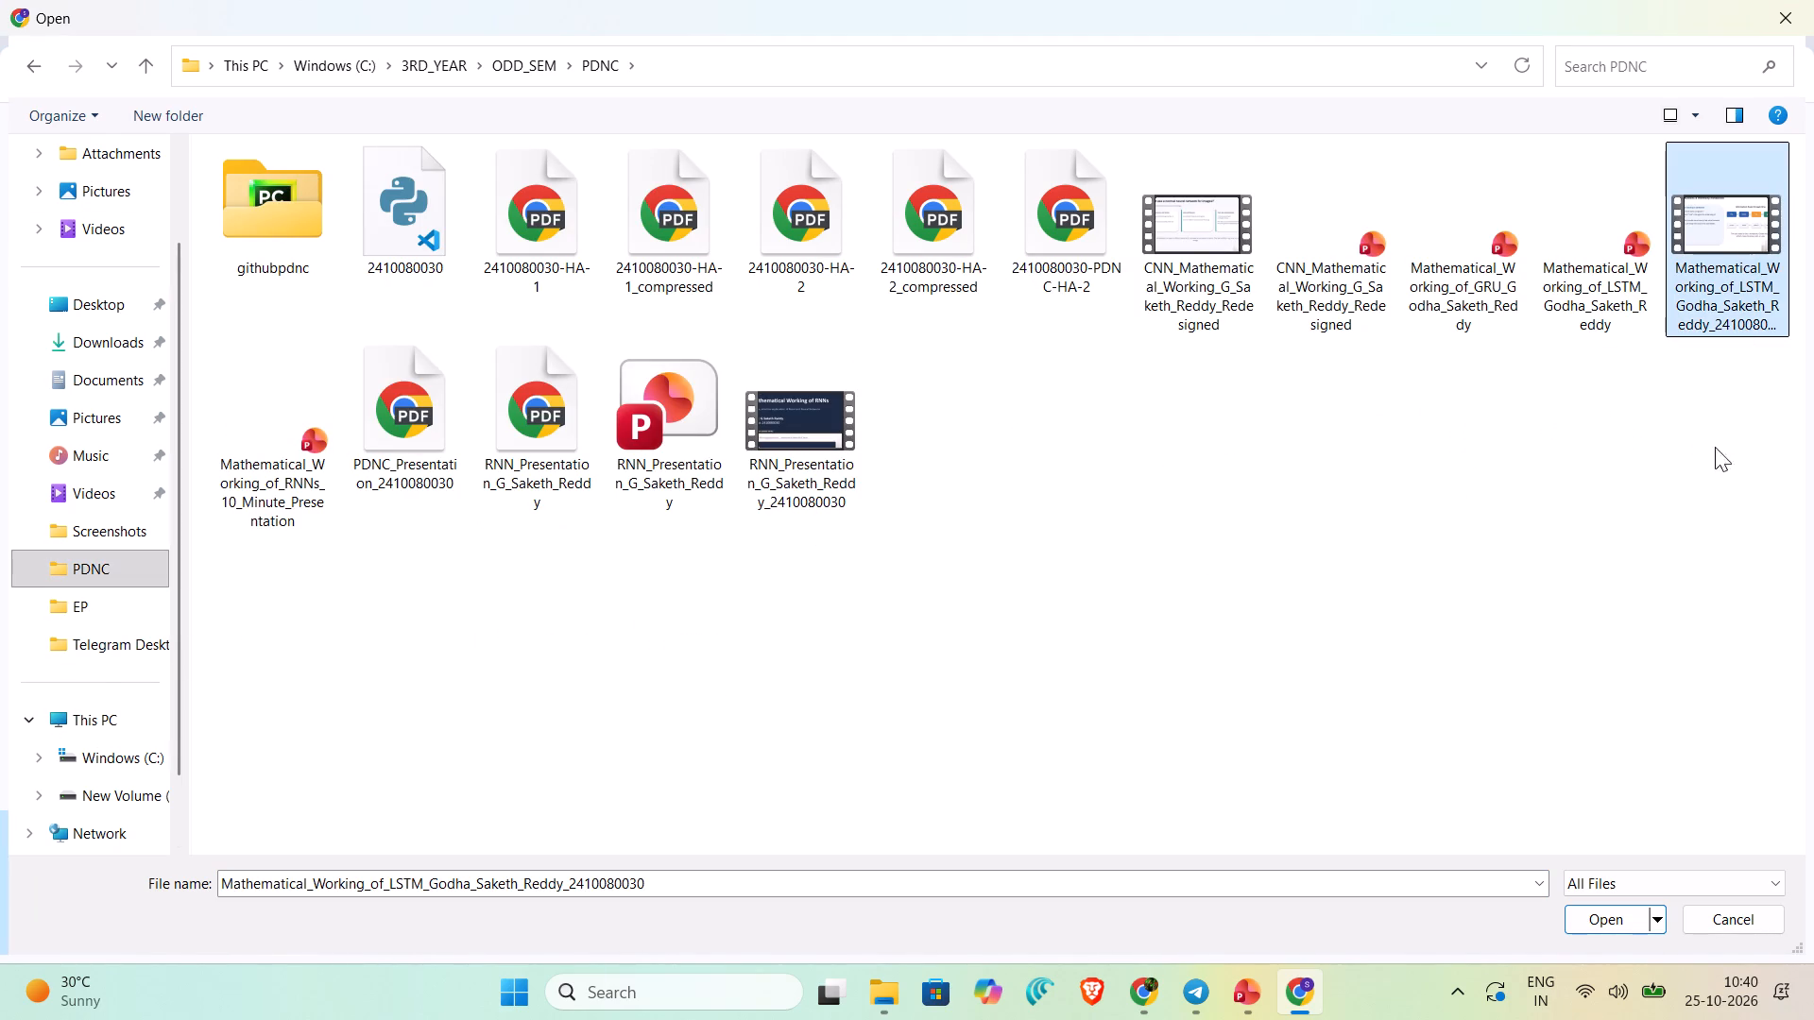
{"action": "left_click", "coordinate": [1591, 916]}
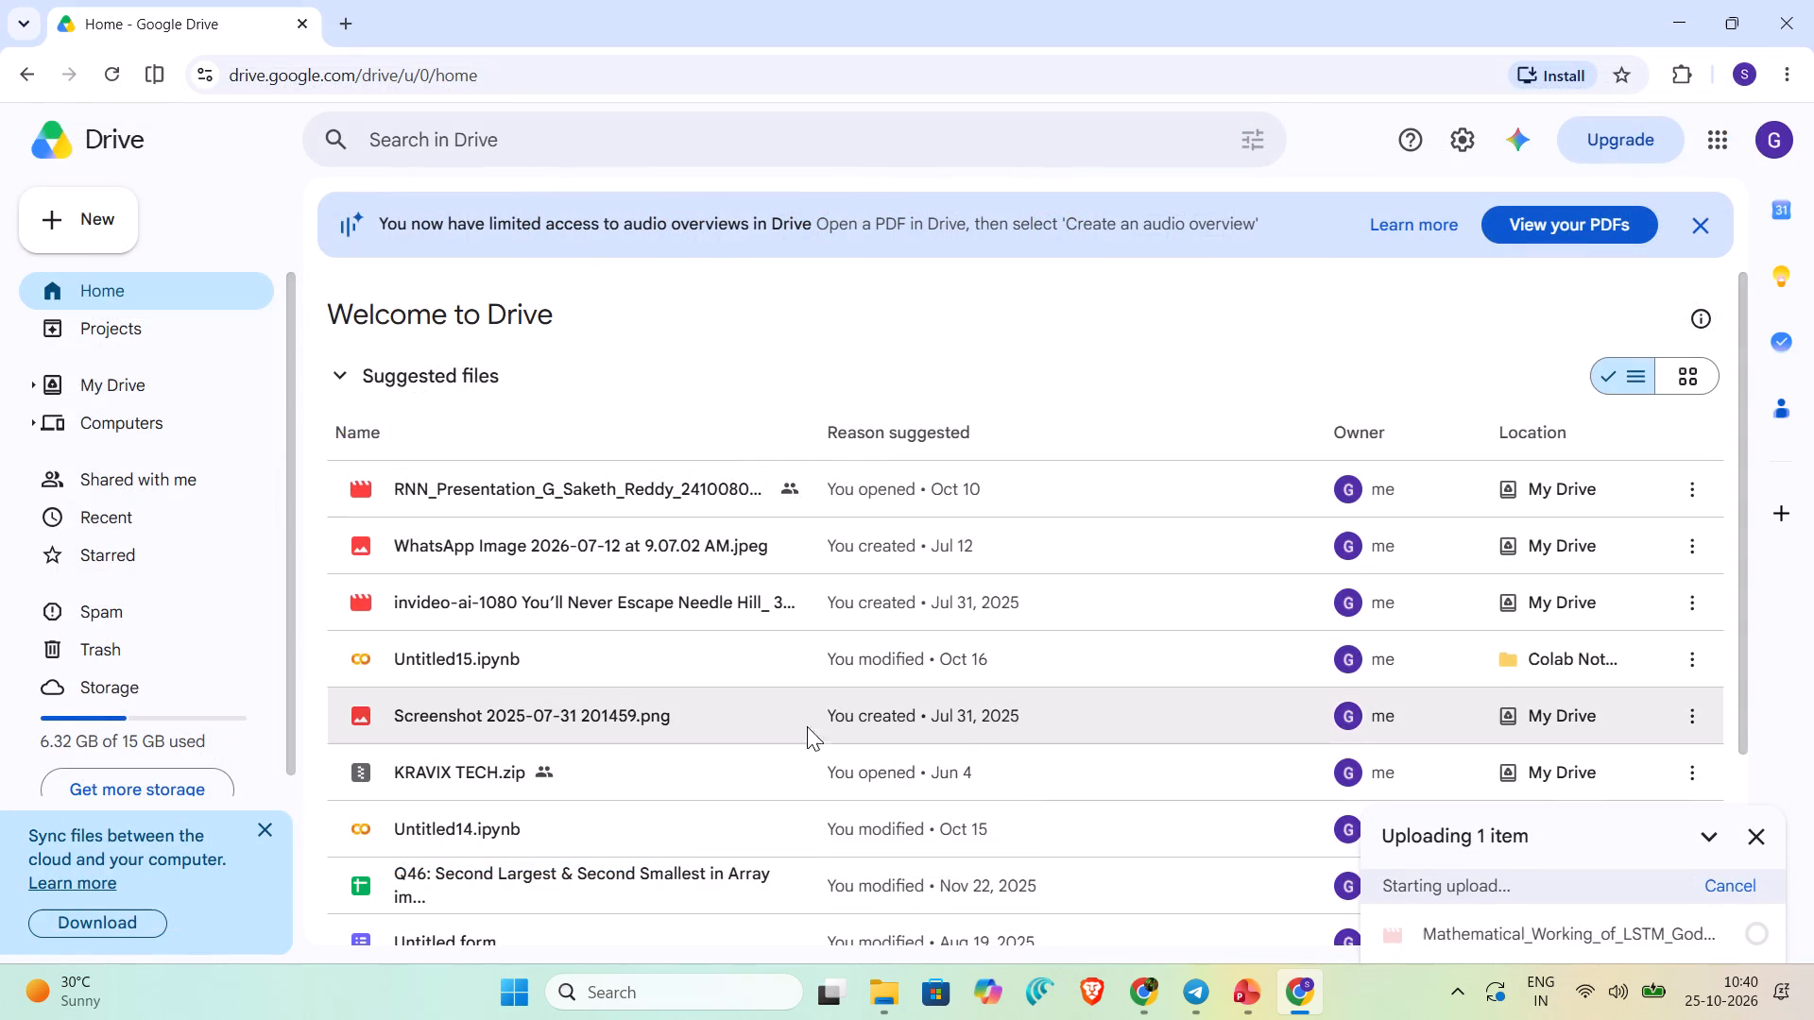
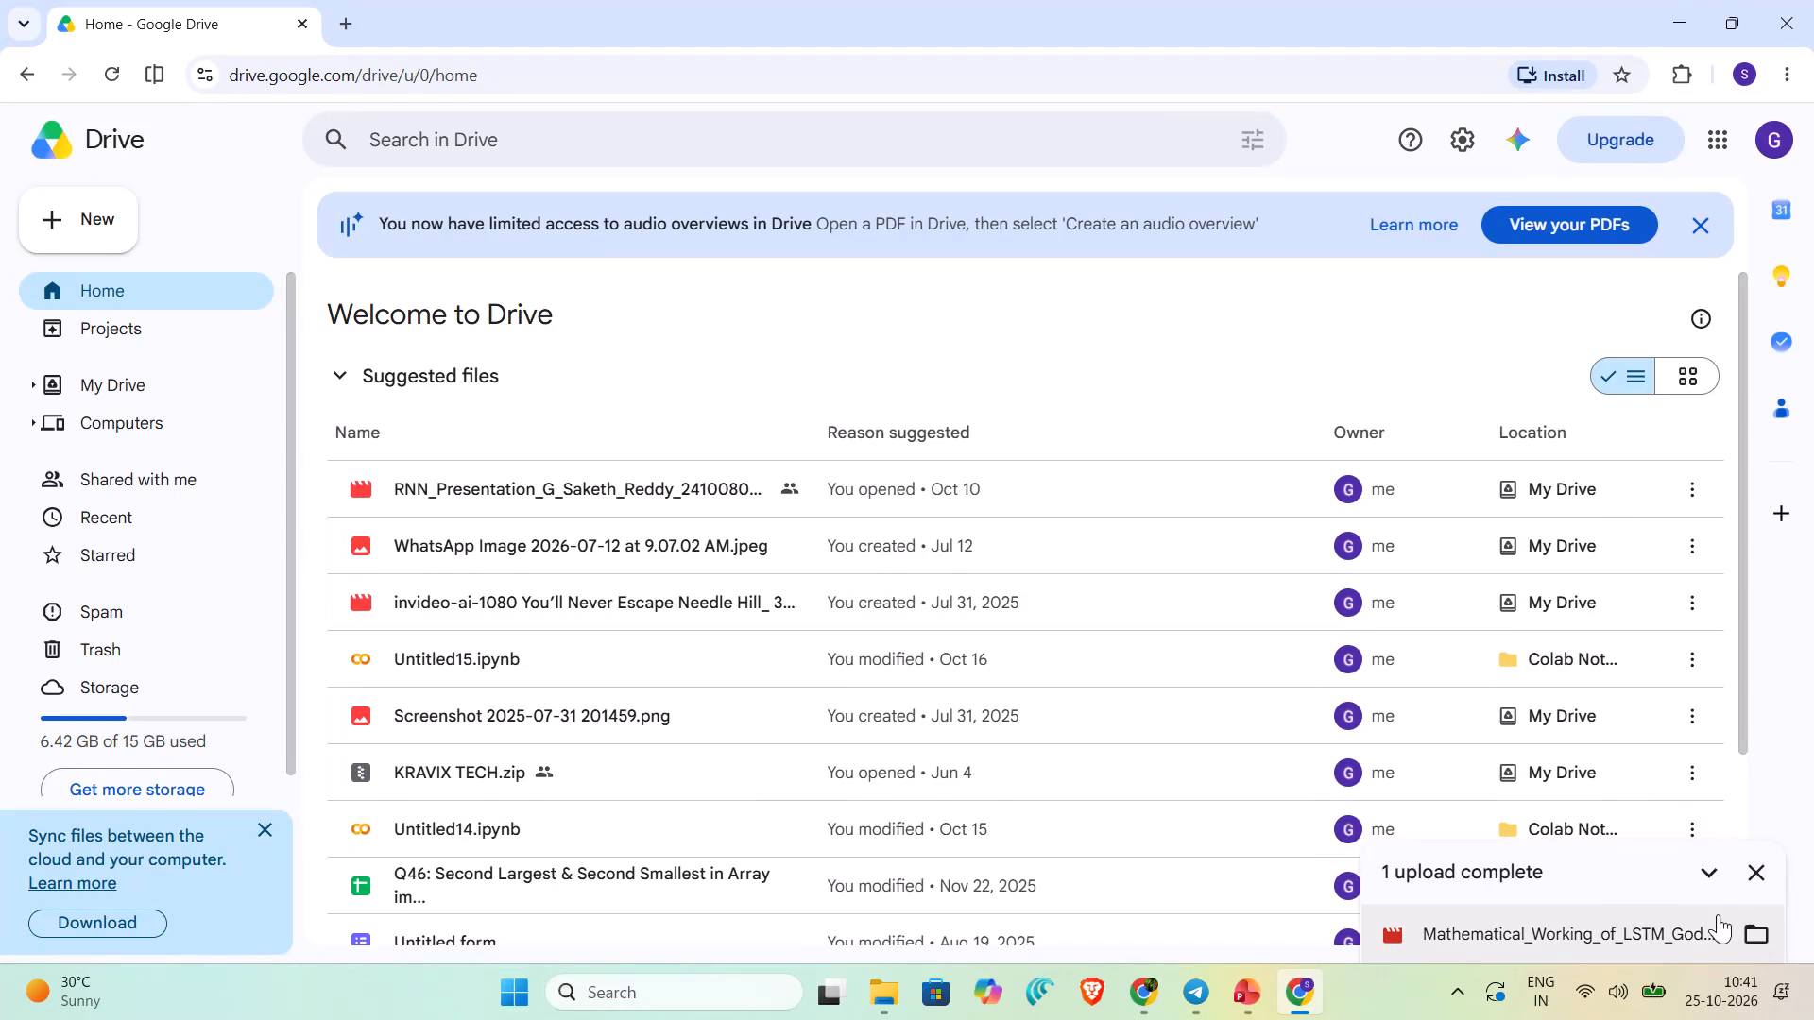
Open the uploaded LSTM video, set its general access to Anyone with the link as Viewer, and copy the sharing link.
{"action": "double_click", "coordinate": [1565, 929]}
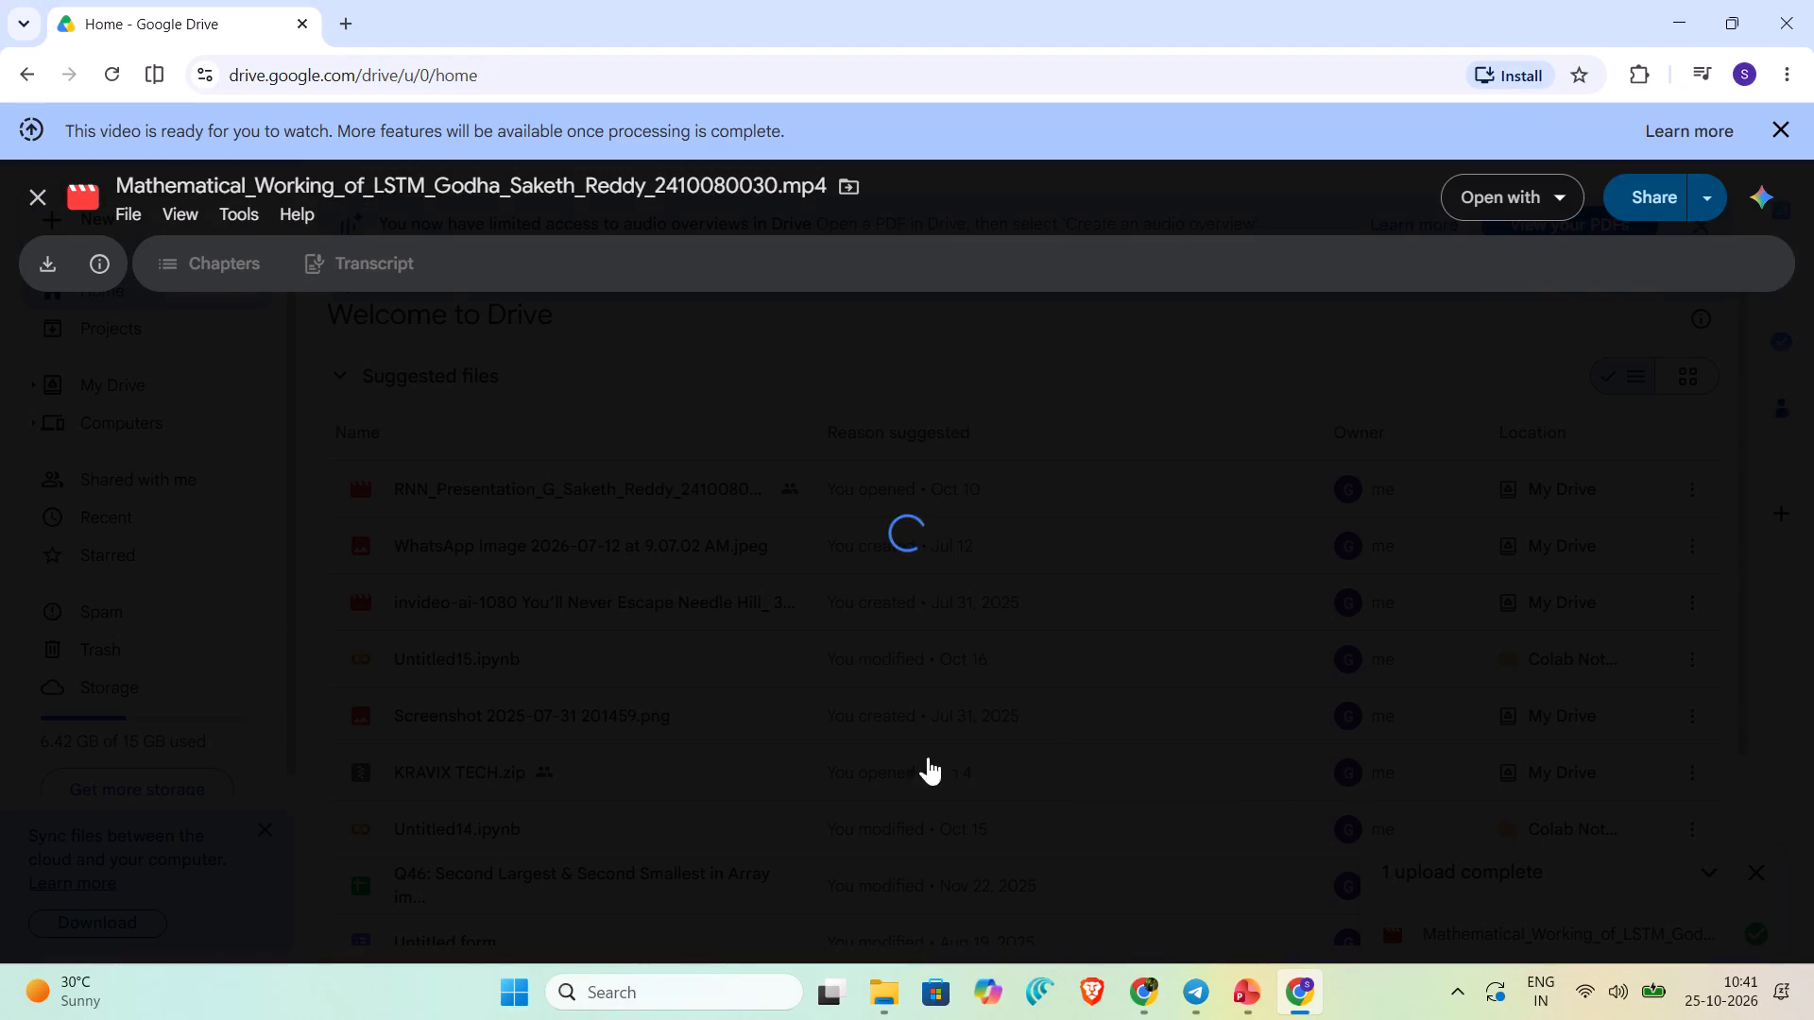
{"action": "double_click", "coordinate": [1703, 199]}
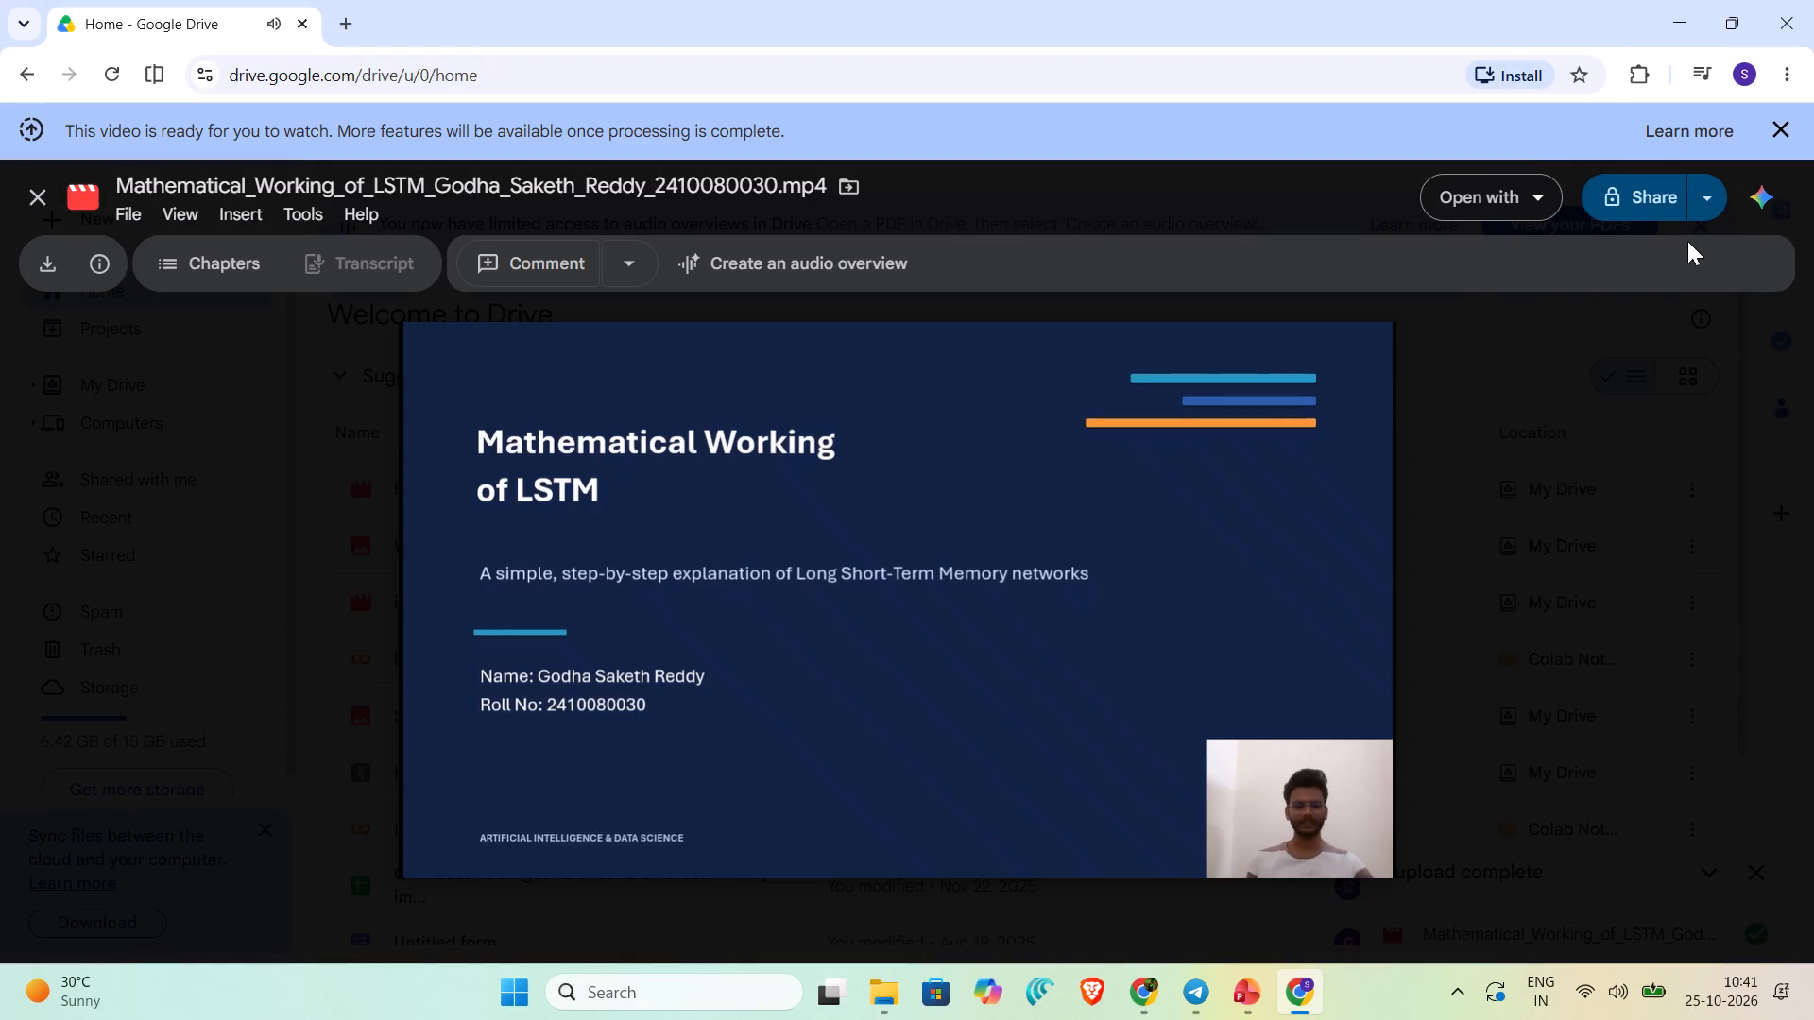
{"action": "left_click", "coordinate": [1703, 198]}
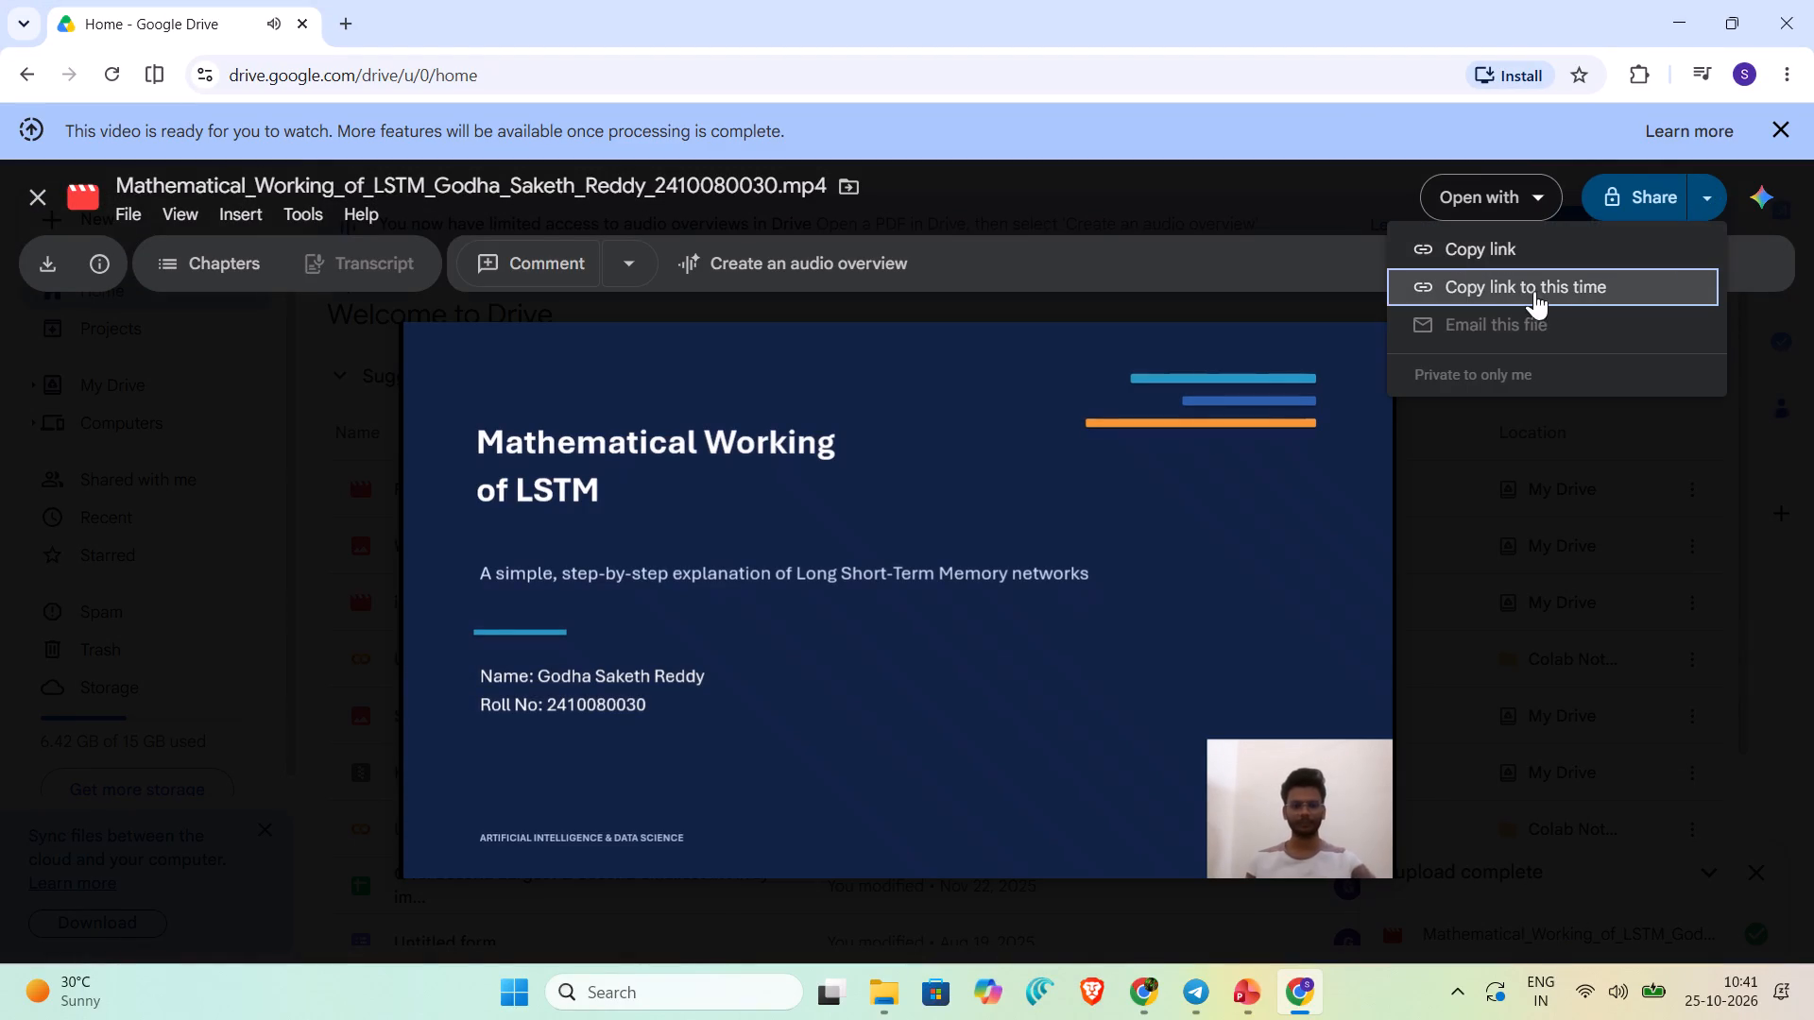
{"action": "left_click", "coordinate": [1636, 200]}
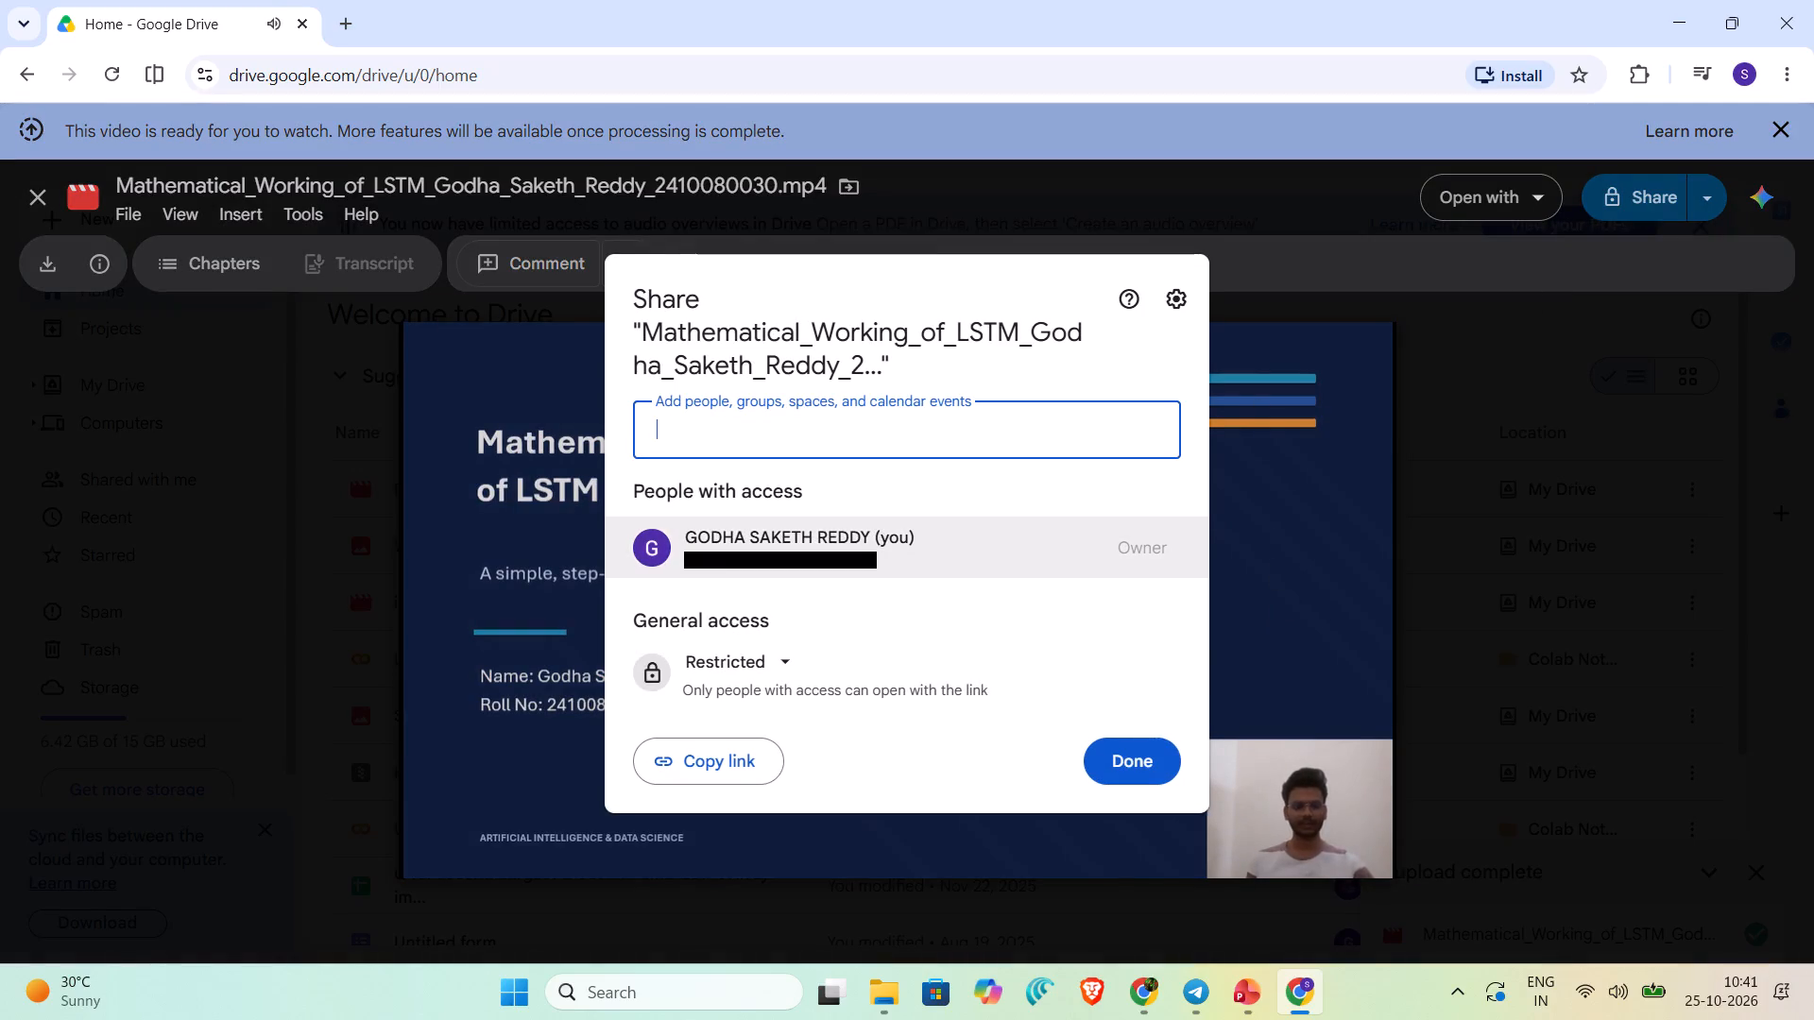
{"action": "left_click", "coordinate": [719, 765]}
{"action": "double_click", "coordinate": [792, 654]}
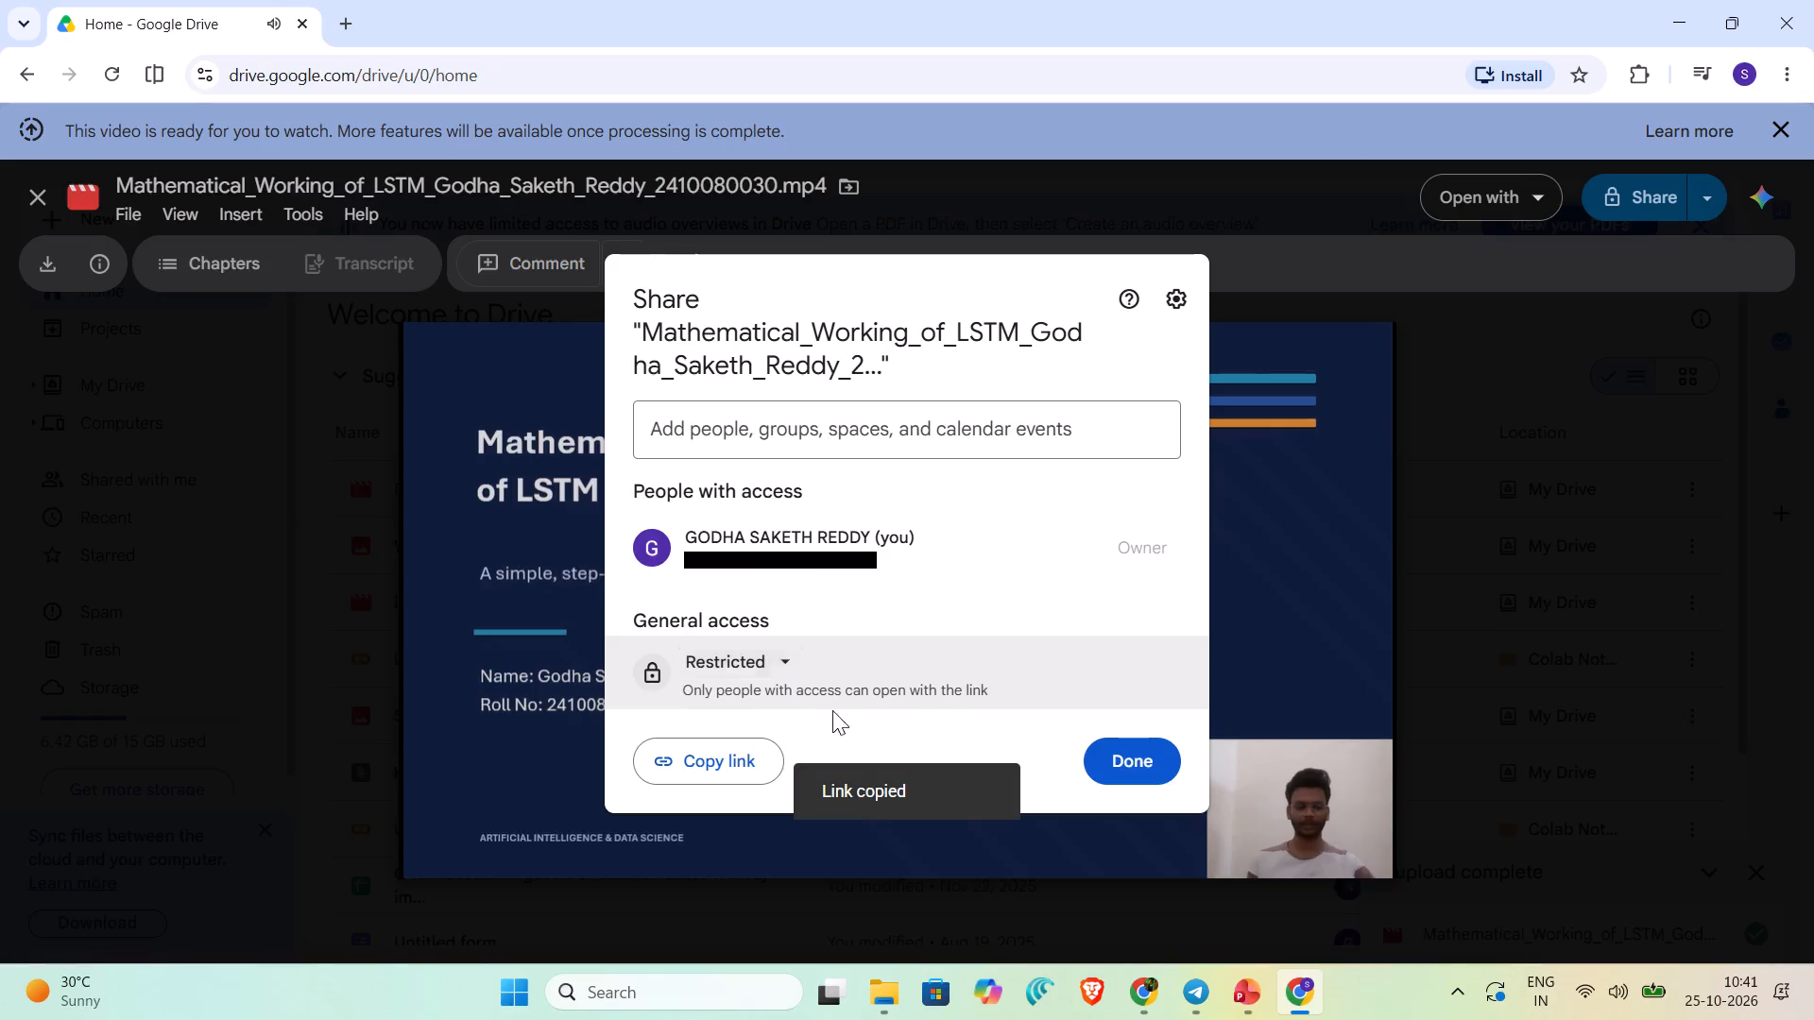
{"action": "left_click", "coordinate": [803, 683]}
{"action": "left_click", "coordinate": [784, 671]}
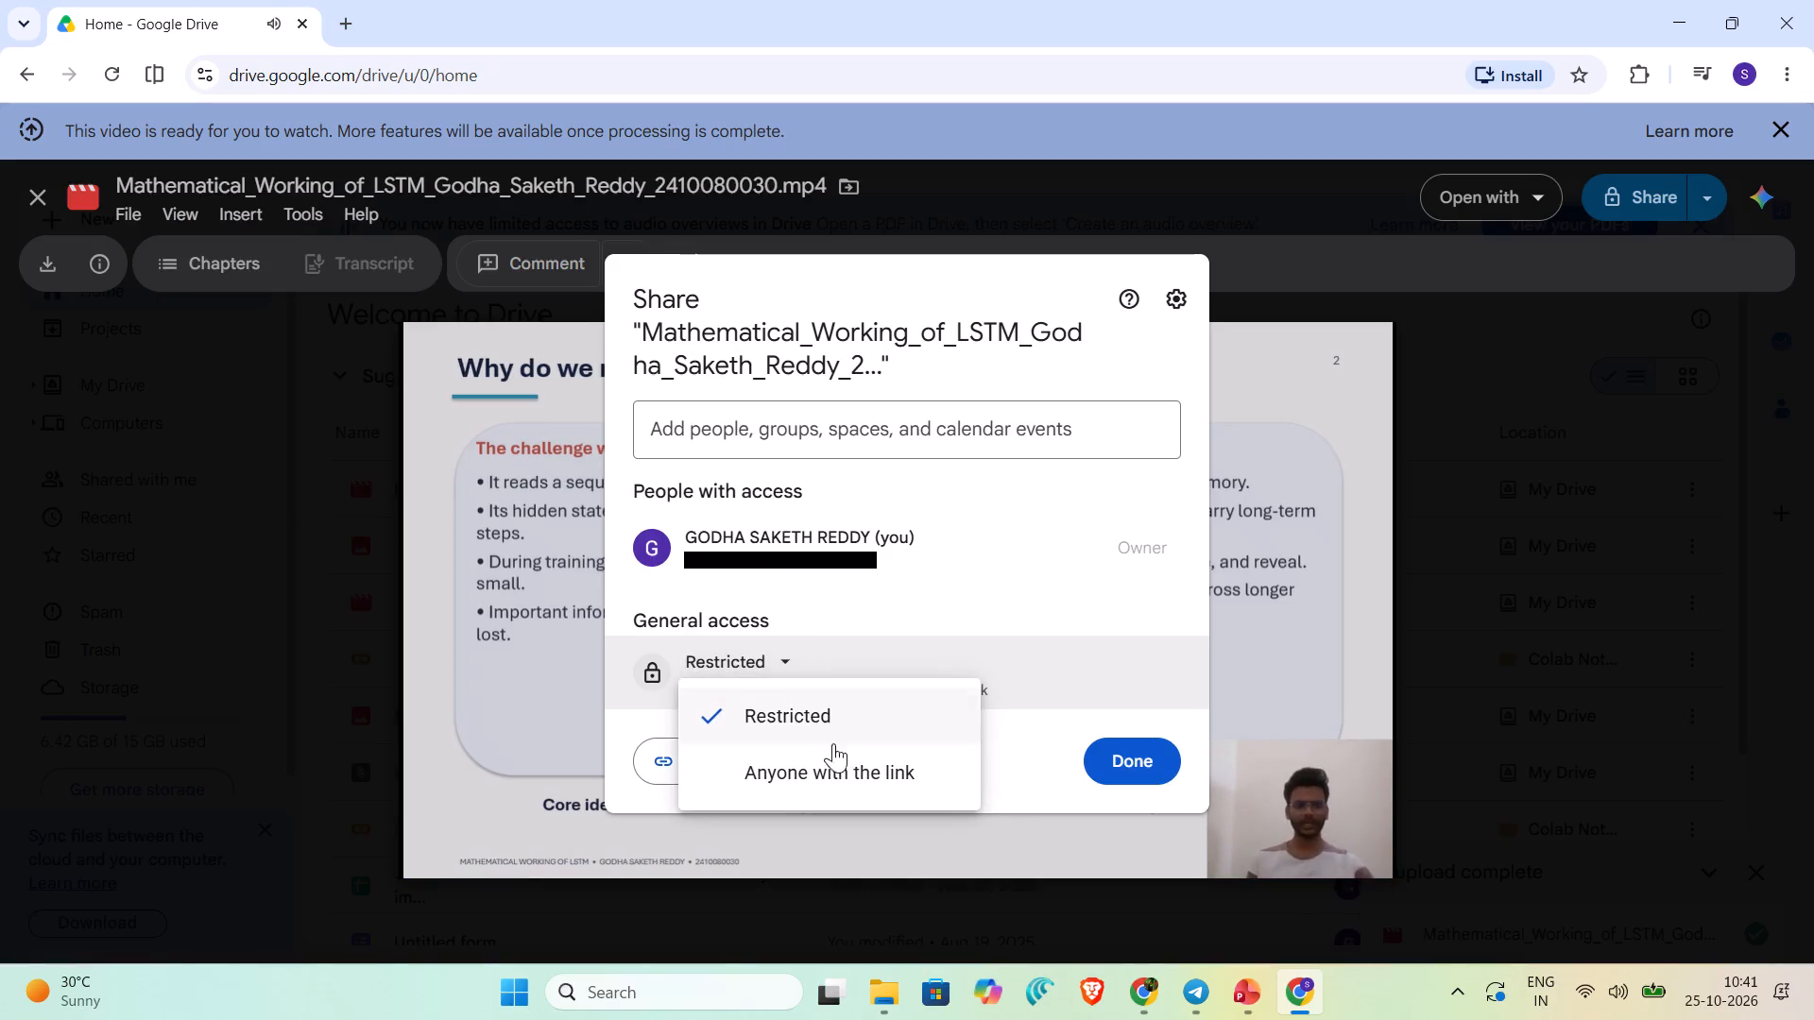
{"action": "left_click", "coordinate": [828, 779]}
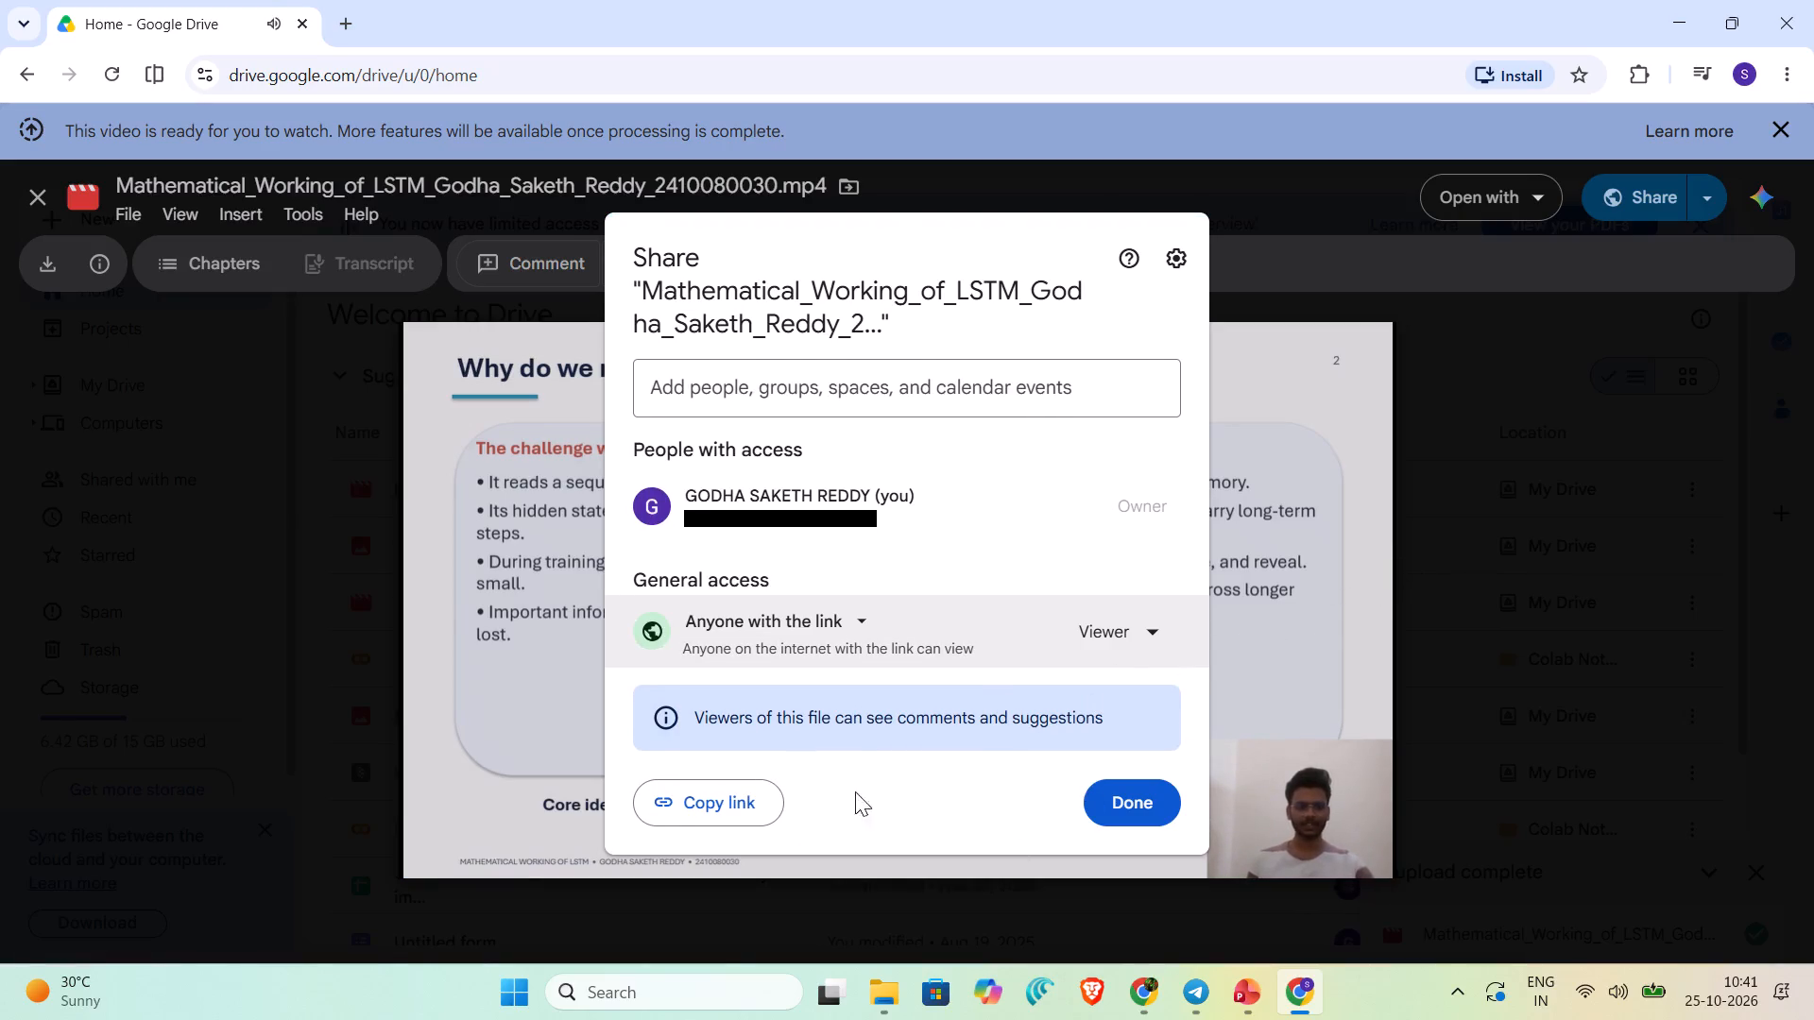
{"action": "left_click", "coordinate": [747, 813]}
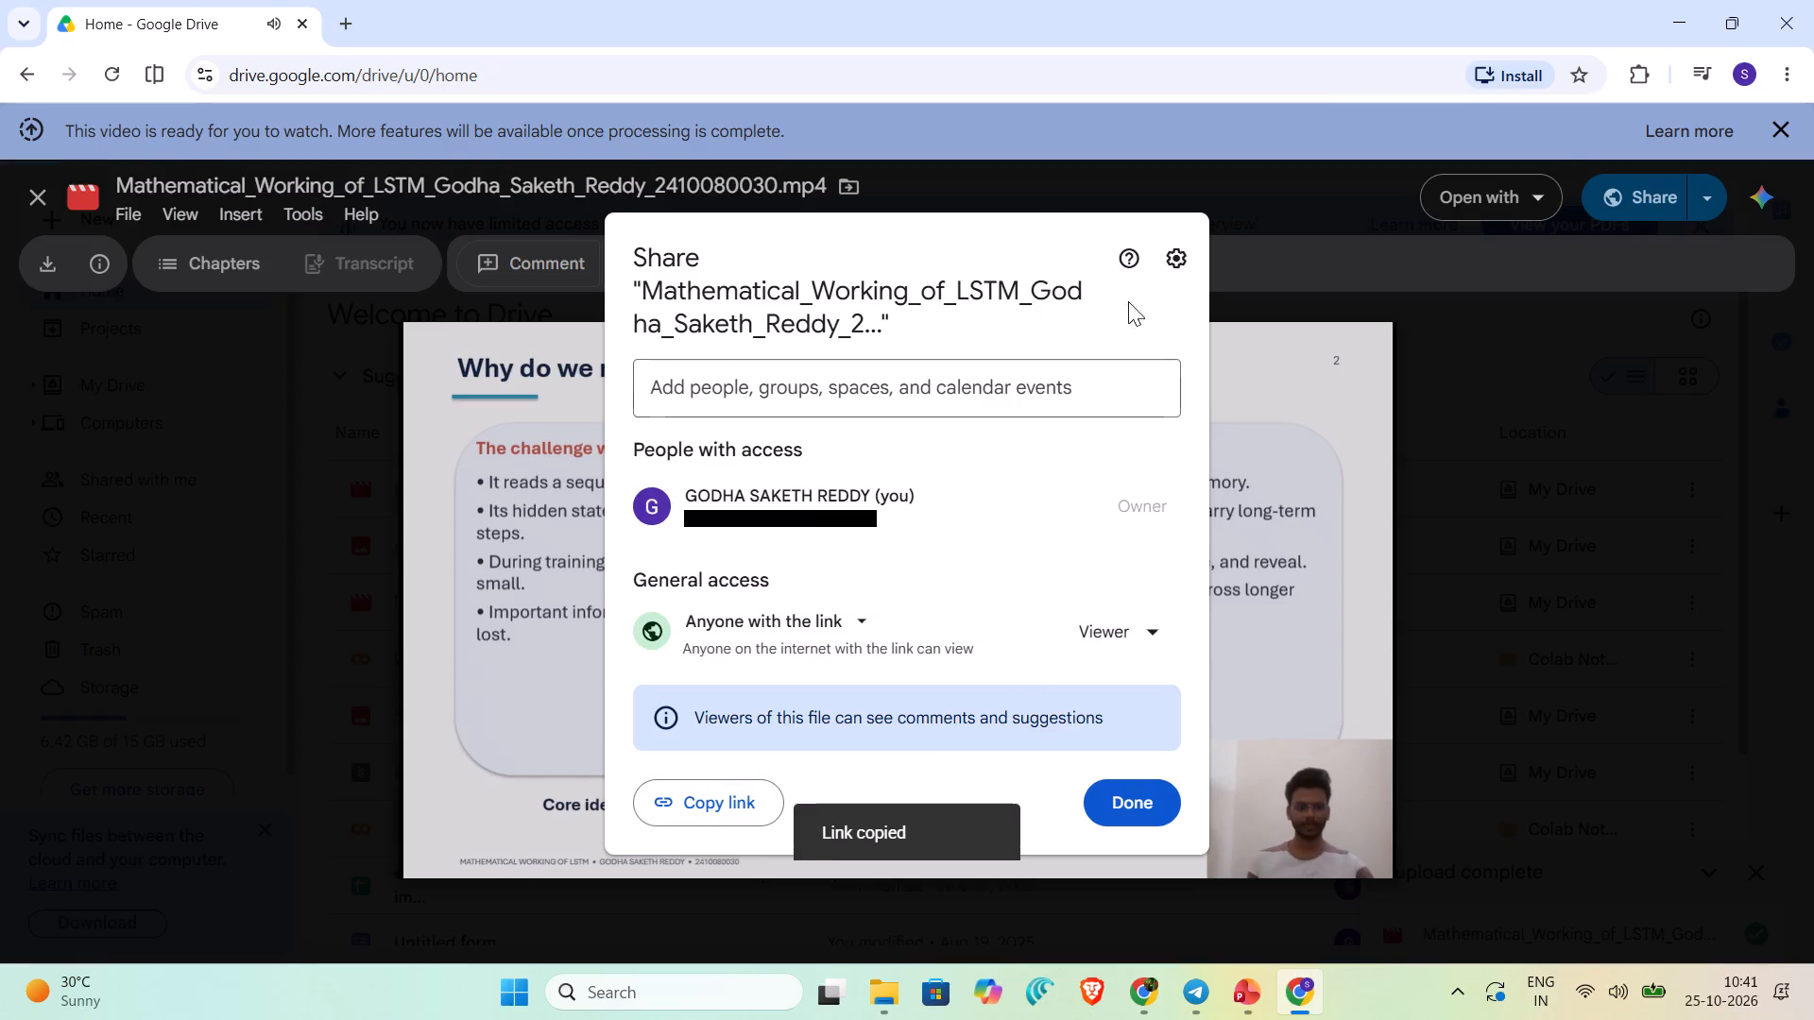
{"action": "left_click", "coordinate": [1305, 270]}
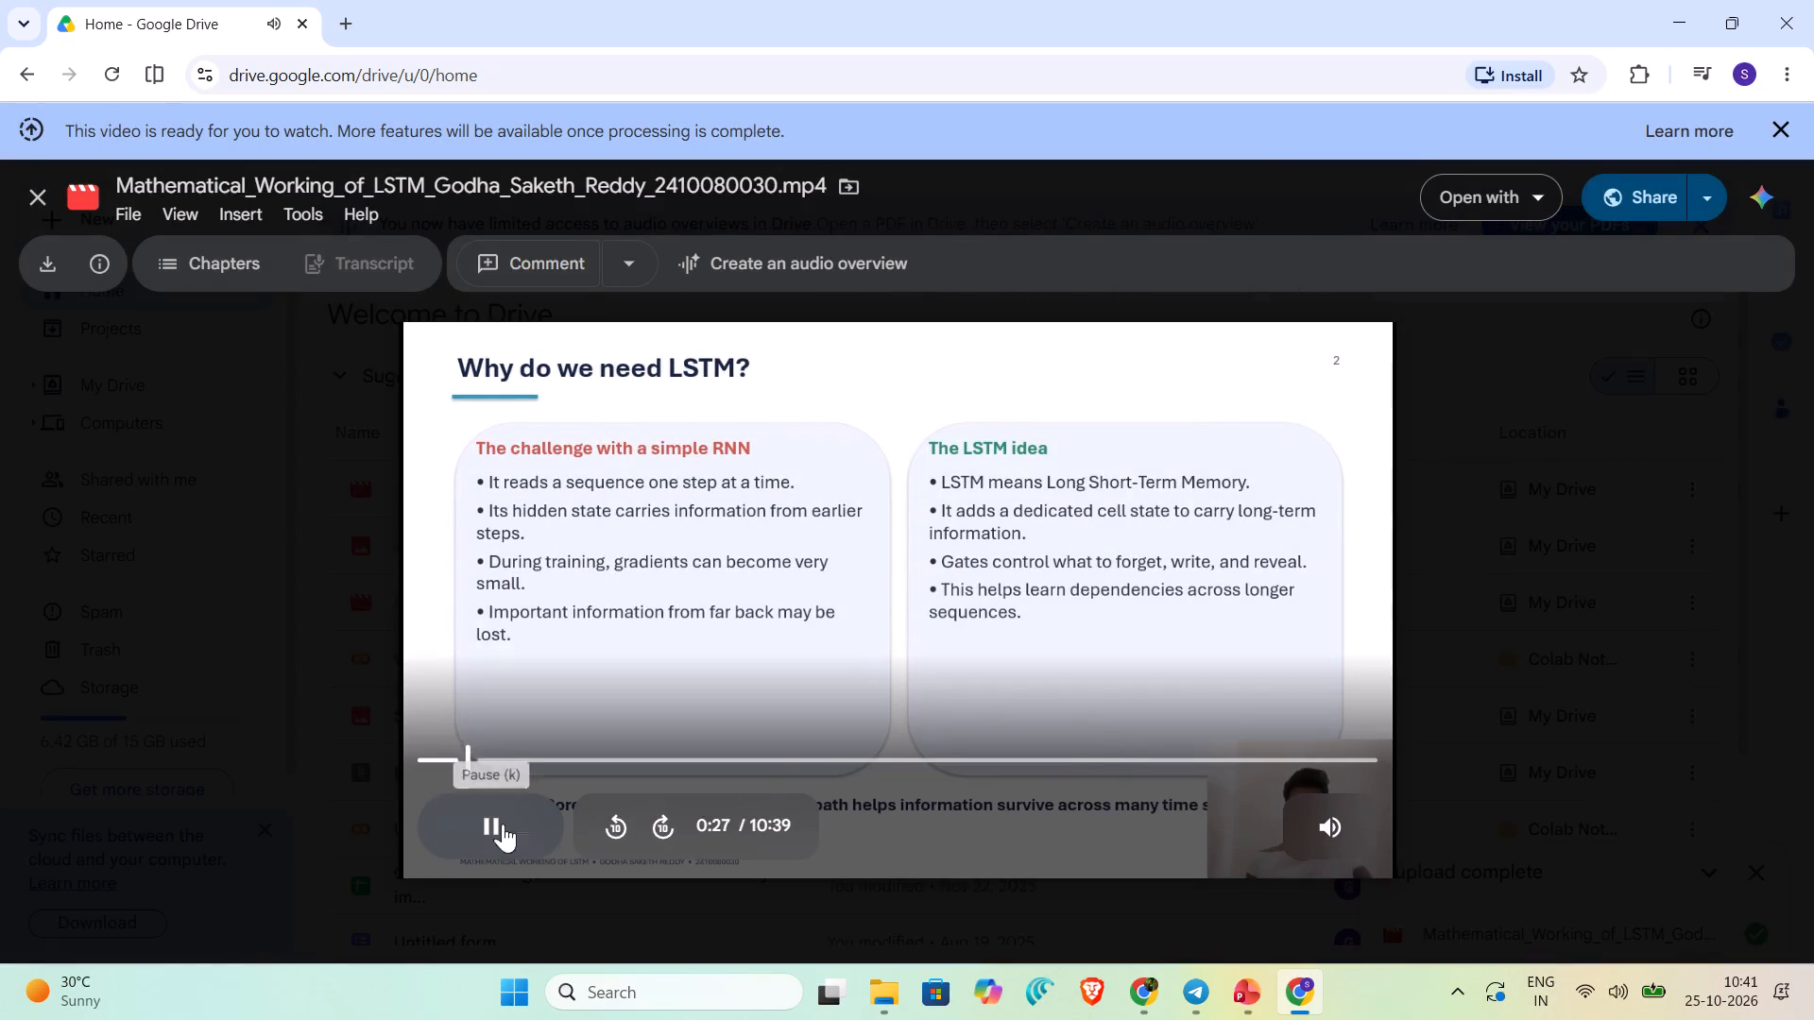
Pause the LSTM video playback and close the Google Drive tab.
{"action": "double_click", "coordinate": [501, 822]}
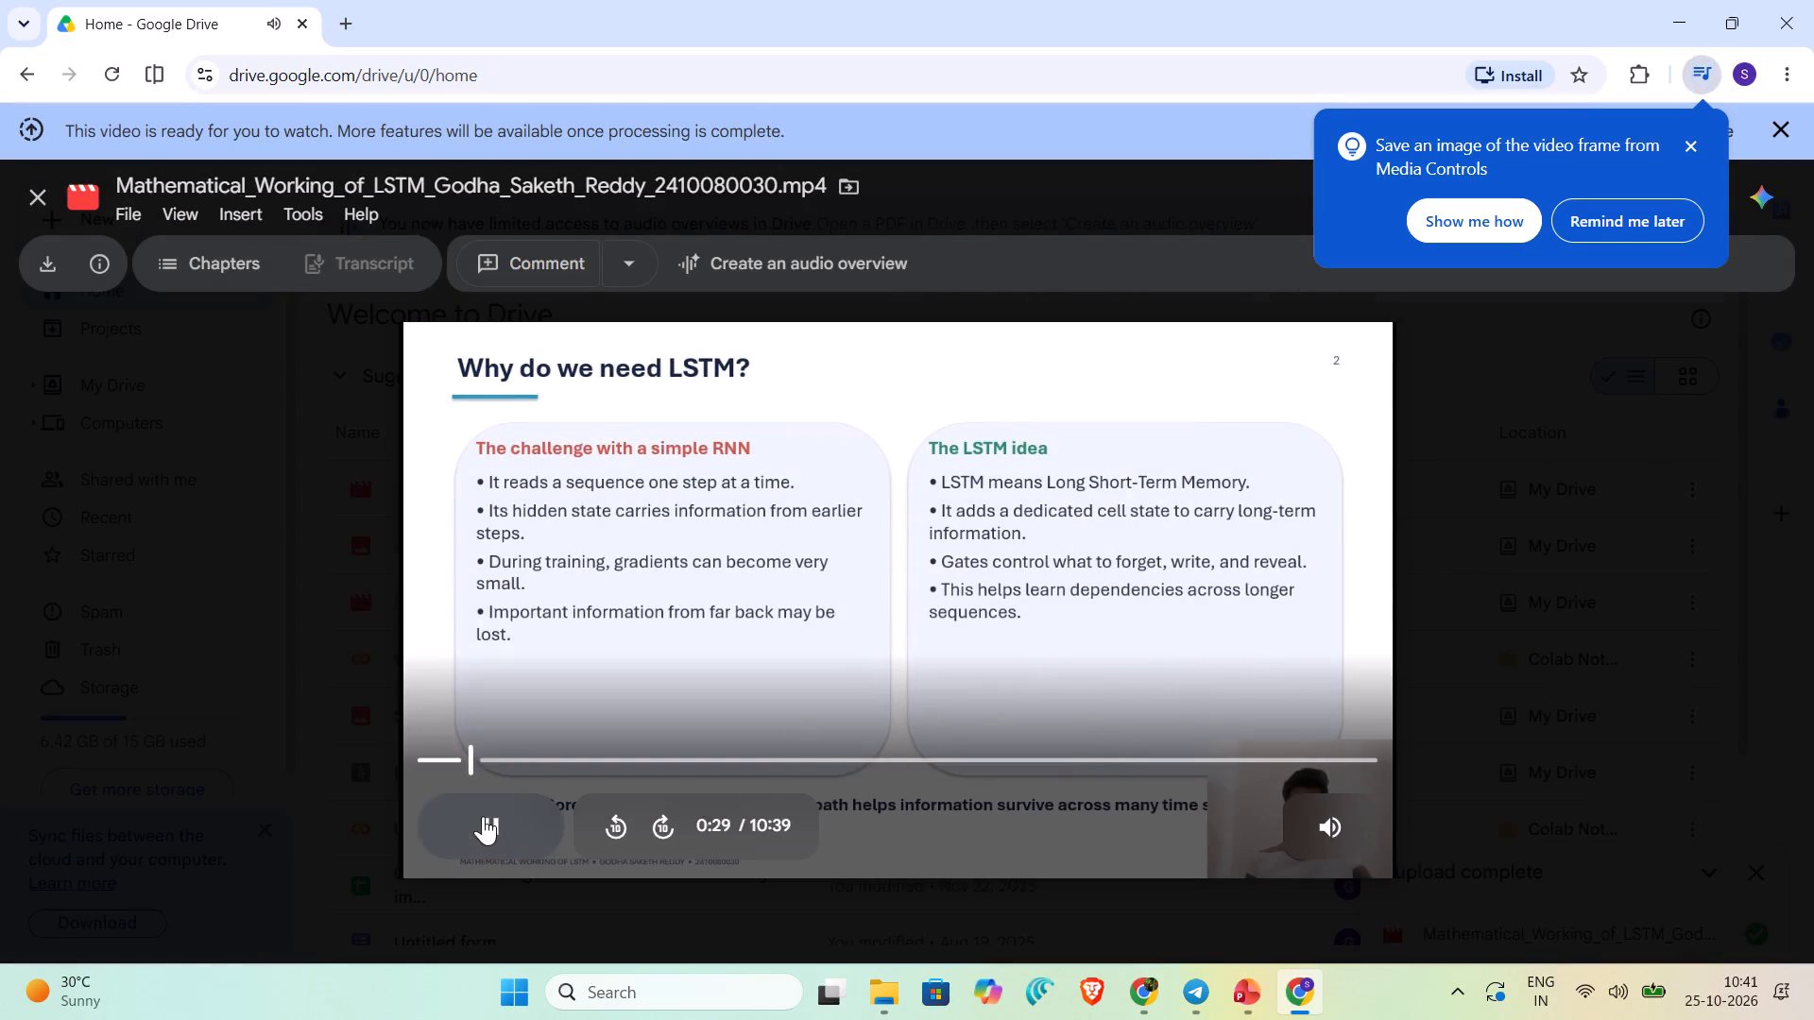
{"action": "left_click", "coordinate": [479, 819]}
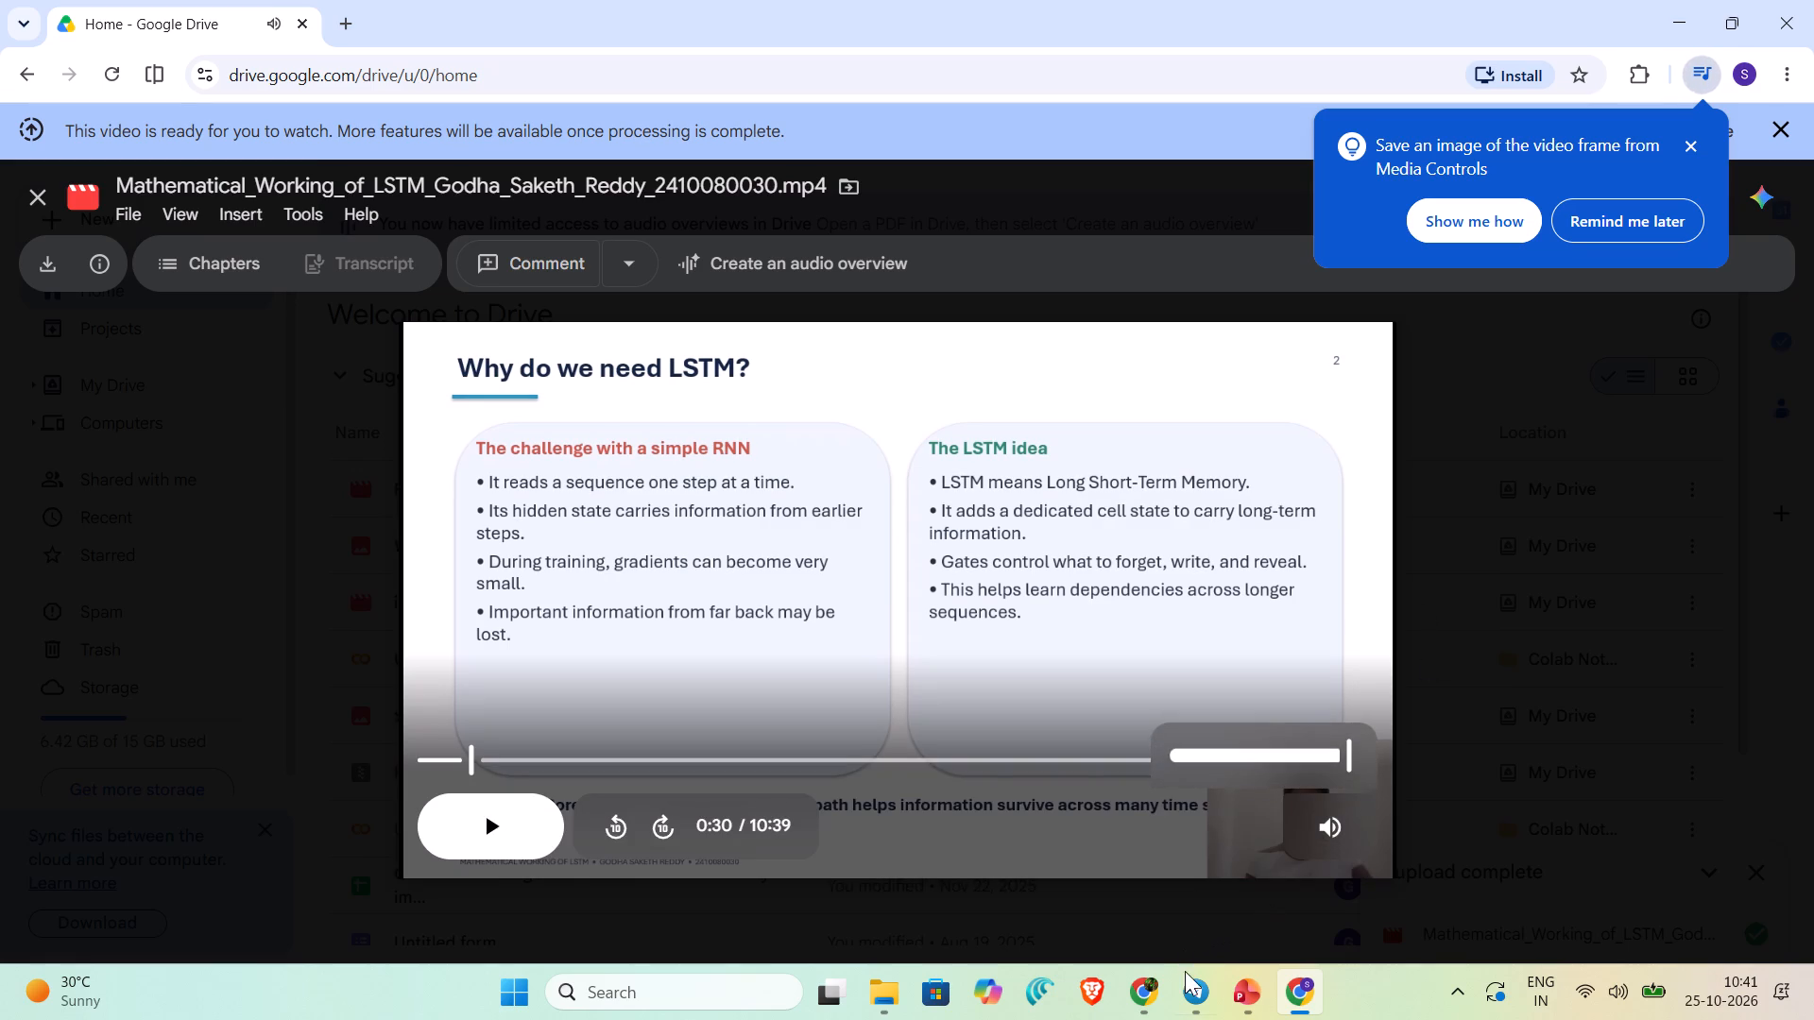
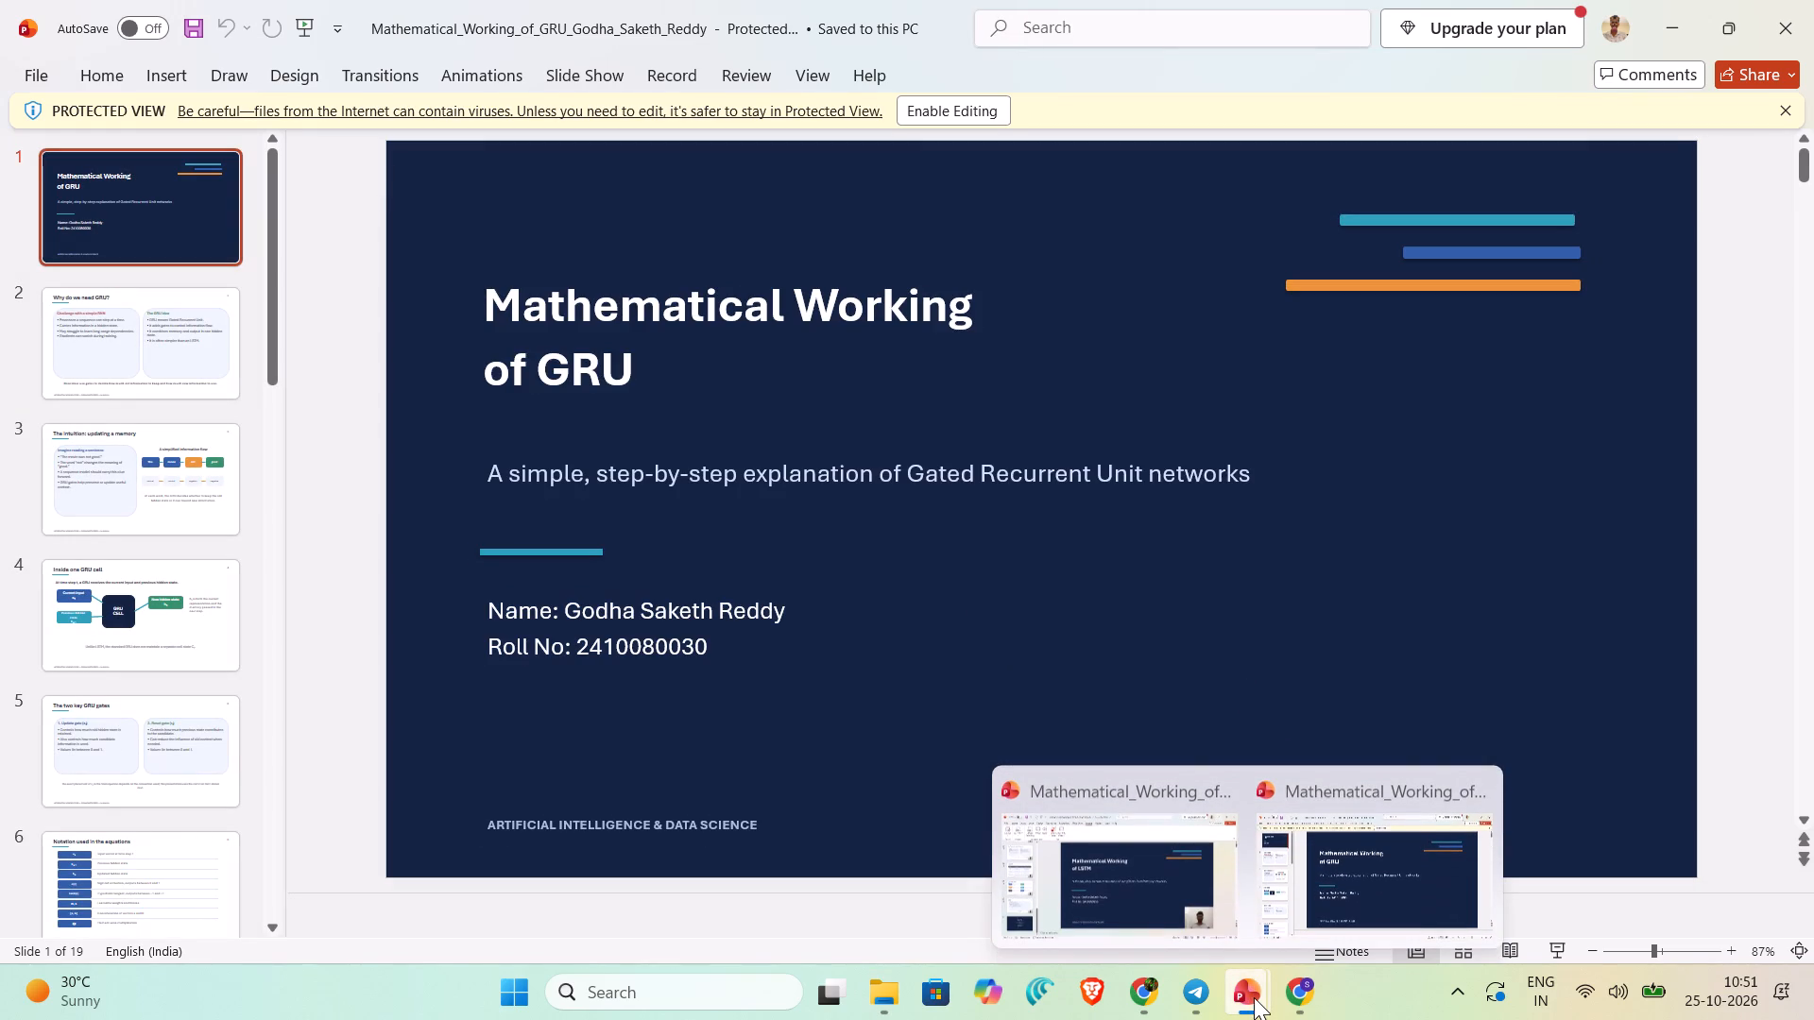
Close the Mathematical Working of LSTM presentation in PowerPoint without saving its changes.
{"action": "left_click", "coordinate": [1217, 771]}
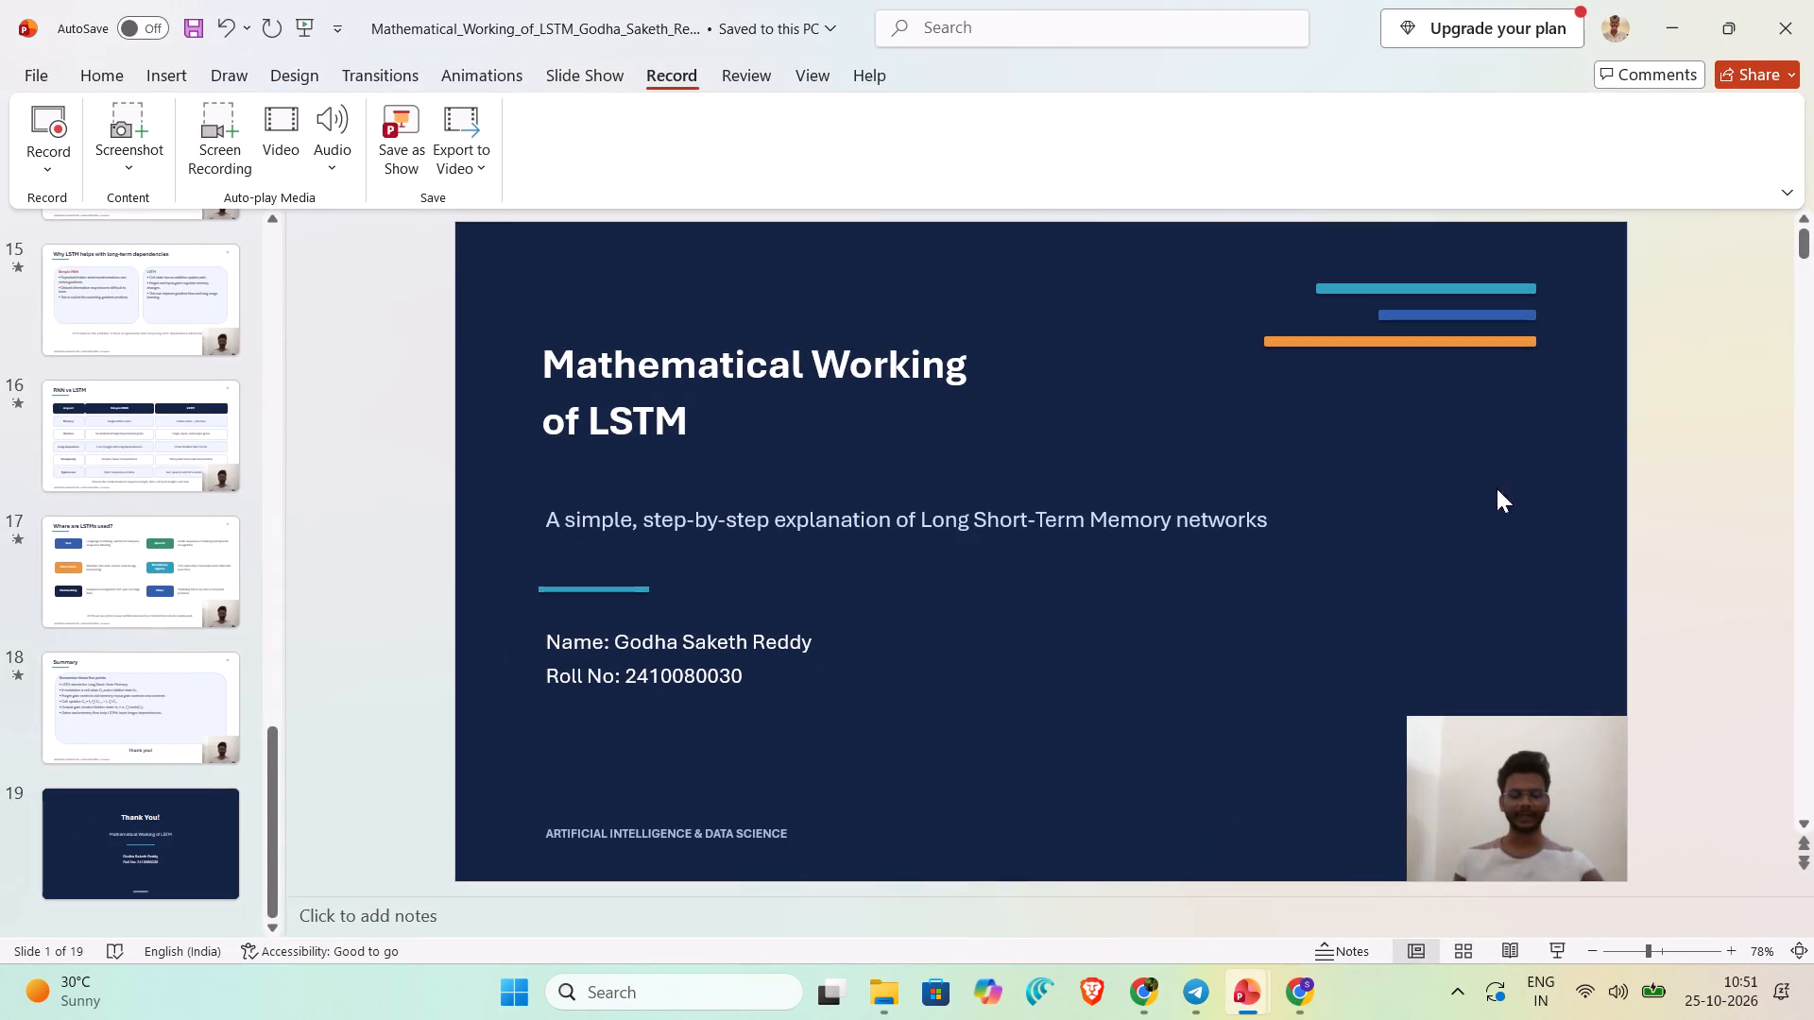
{"action": "left_click", "coordinate": [1813, 0]}
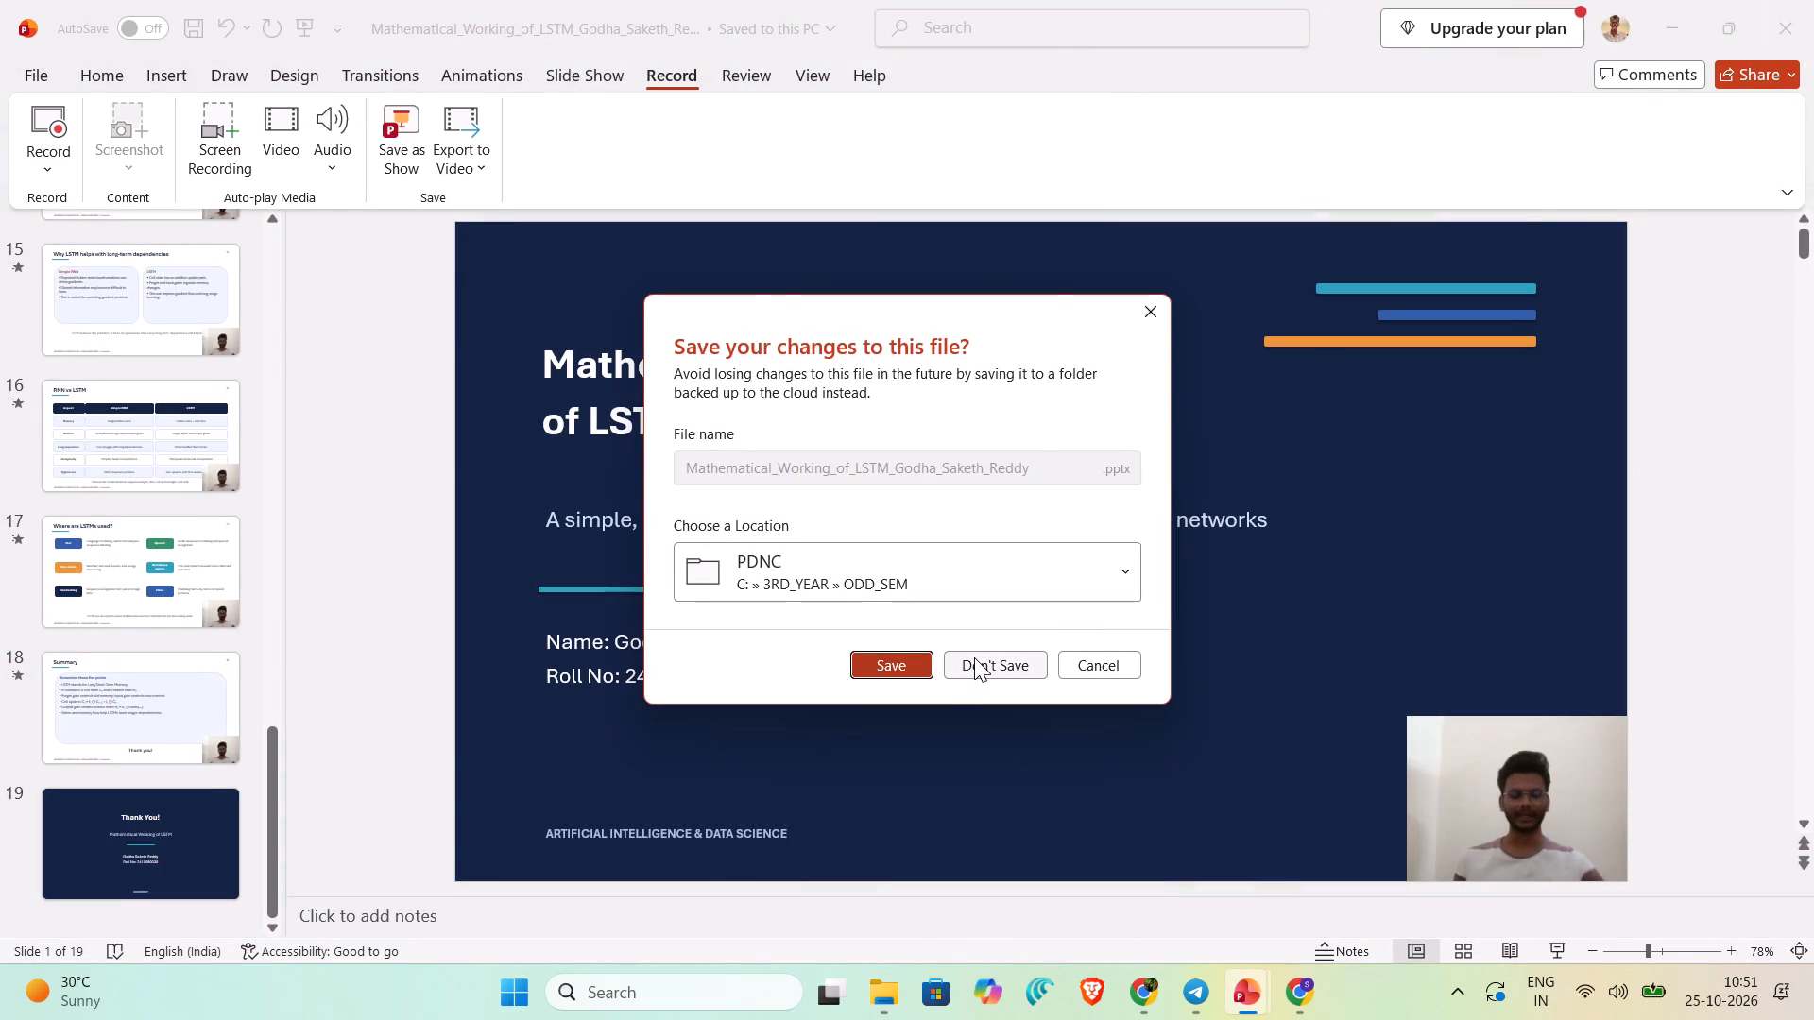
{"action": "left_click", "coordinate": [974, 657]}
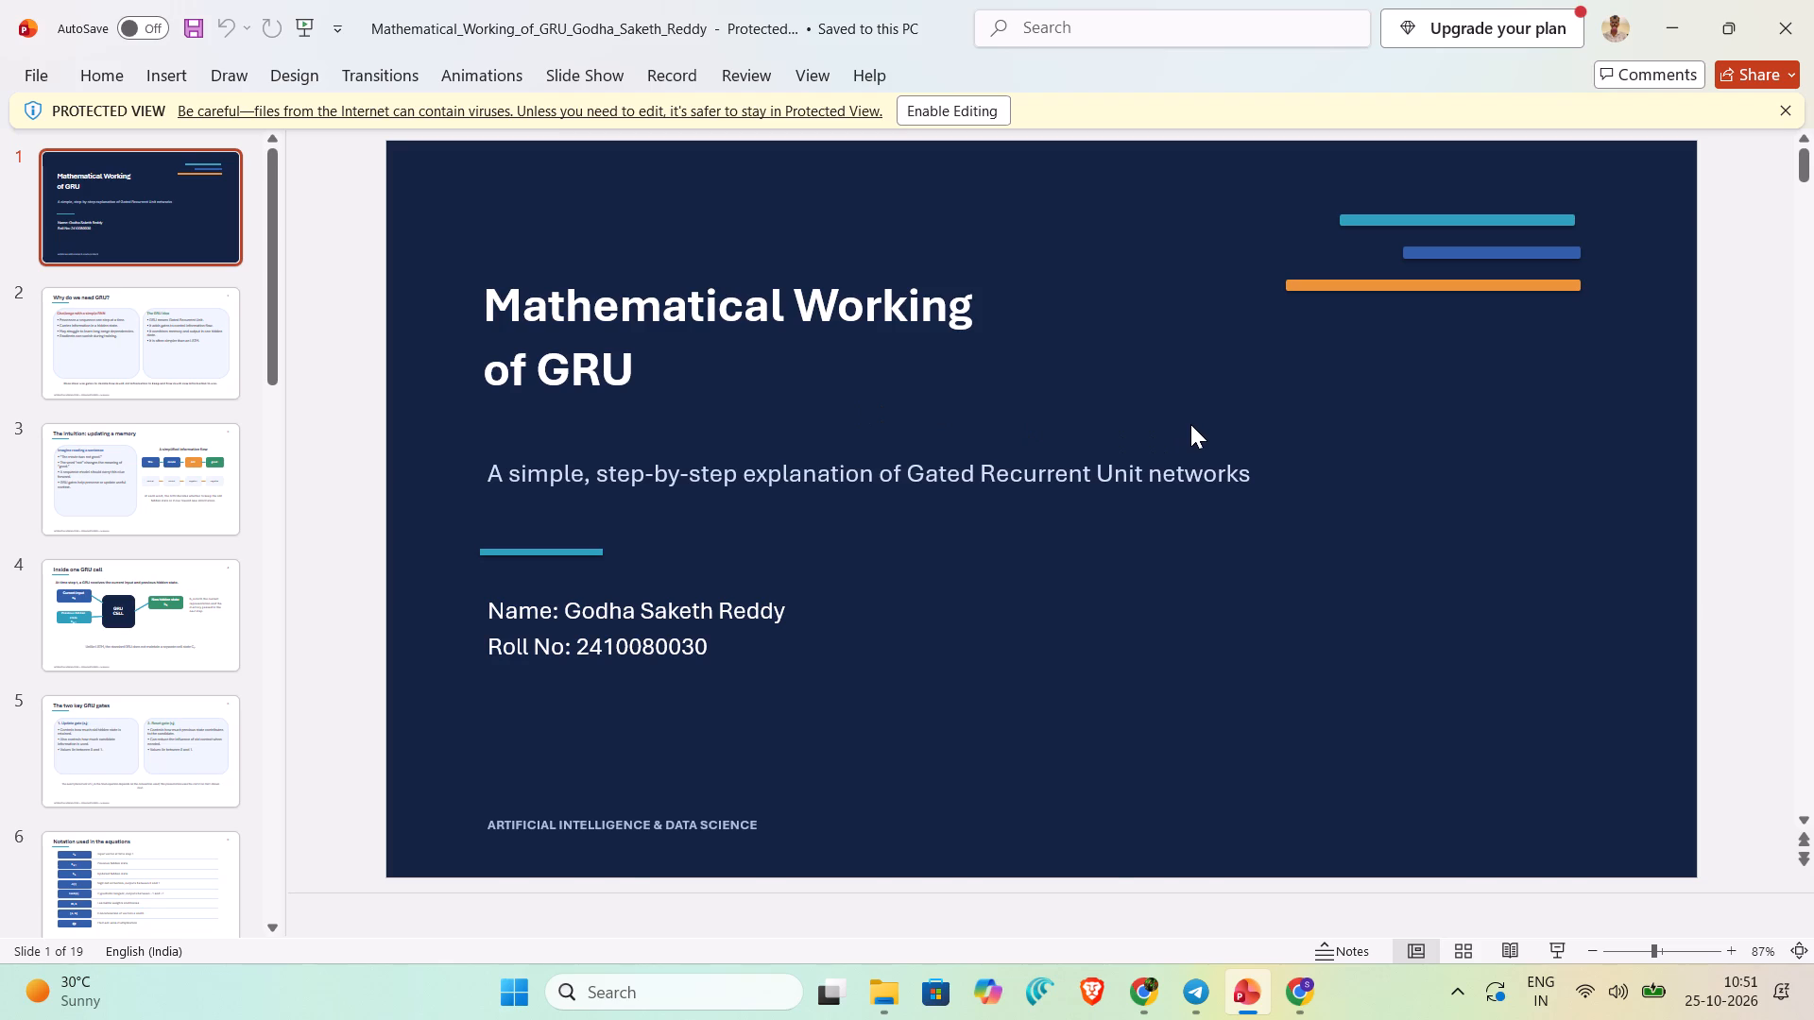
Read through the GRU presentation slide by slide, from the title slide to slide 9 on calculating the update gate.
{"action": "key", "text": "Down"}
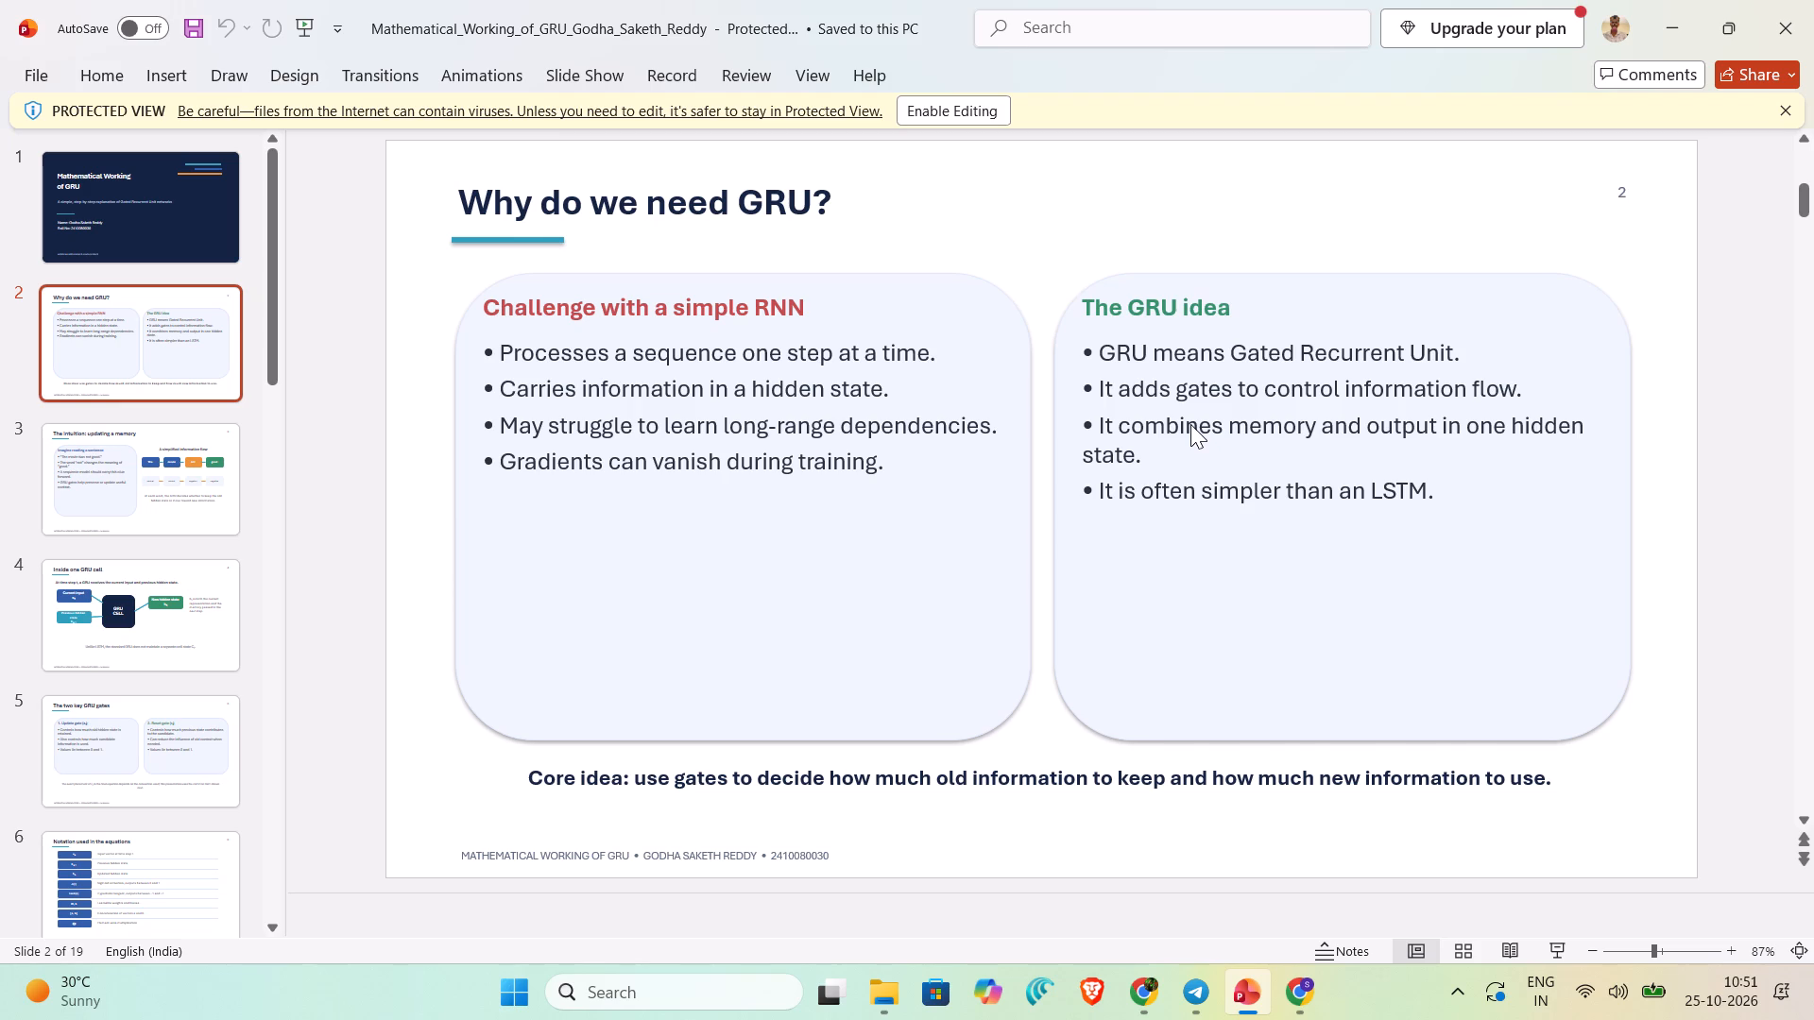
{"action": "key", "text": "Down"}
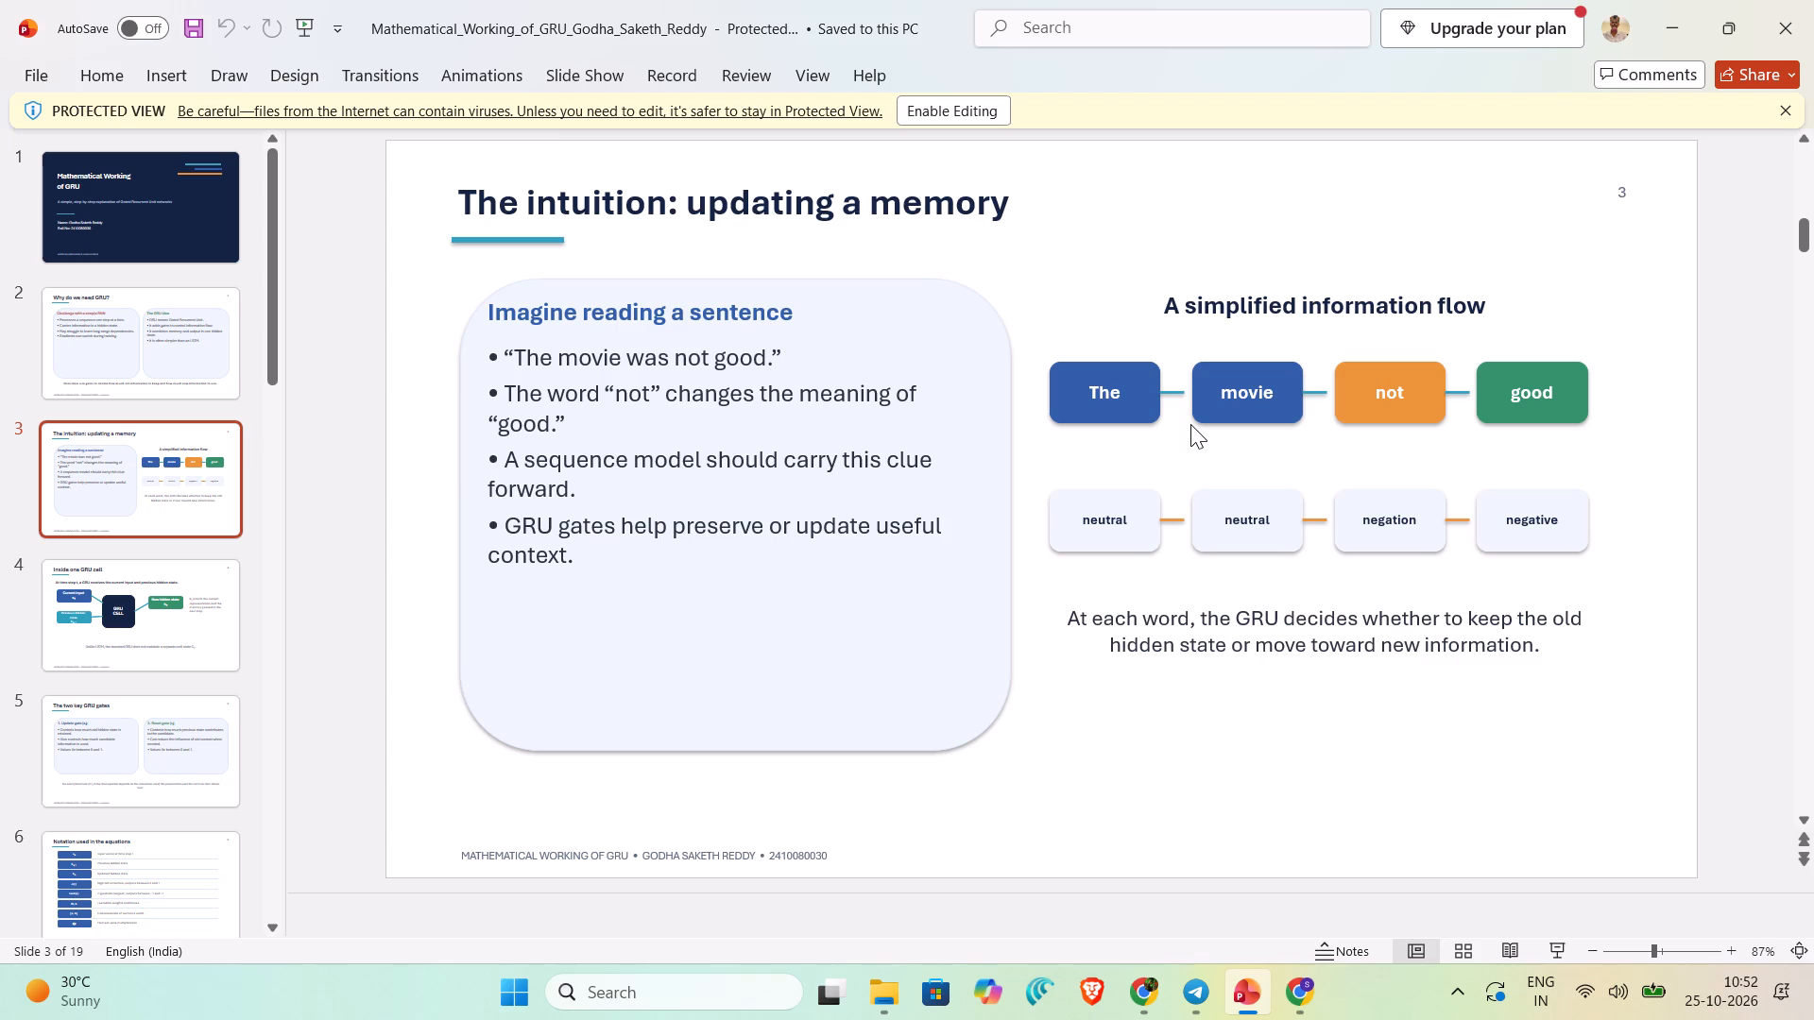
{"action": "key", "text": "Down"}
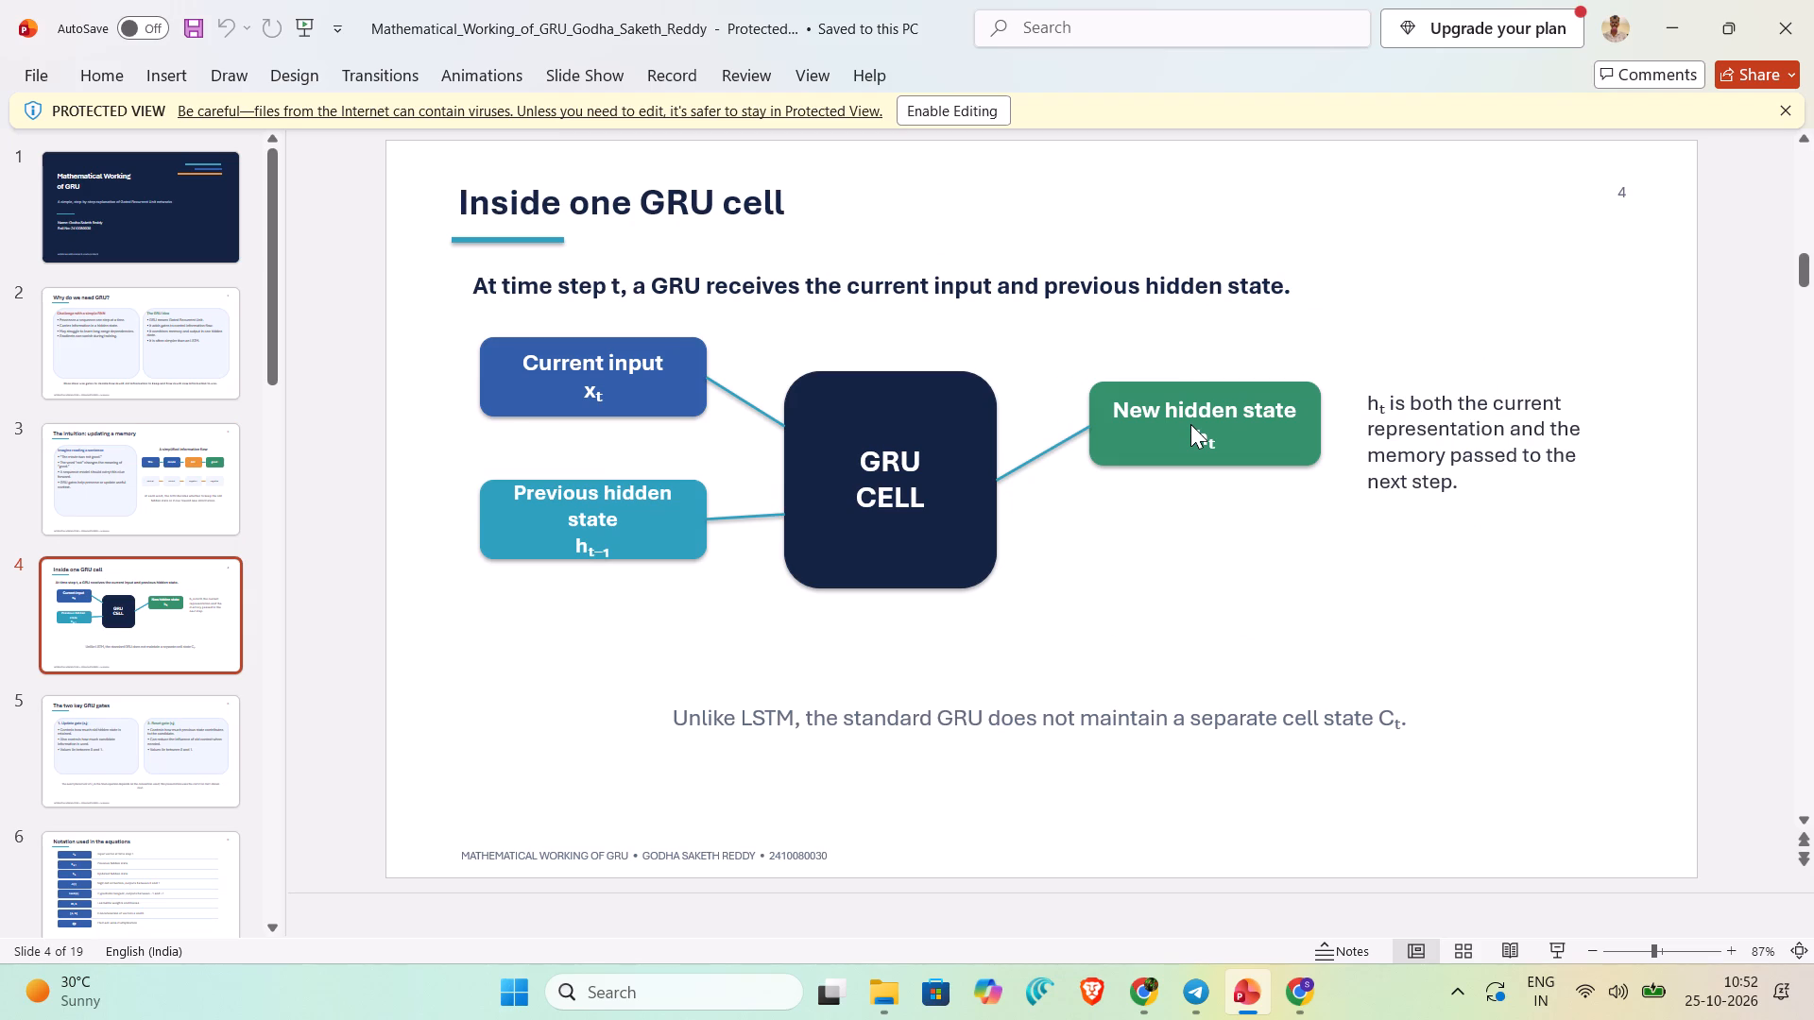
{"action": "key", "text": "Down"}
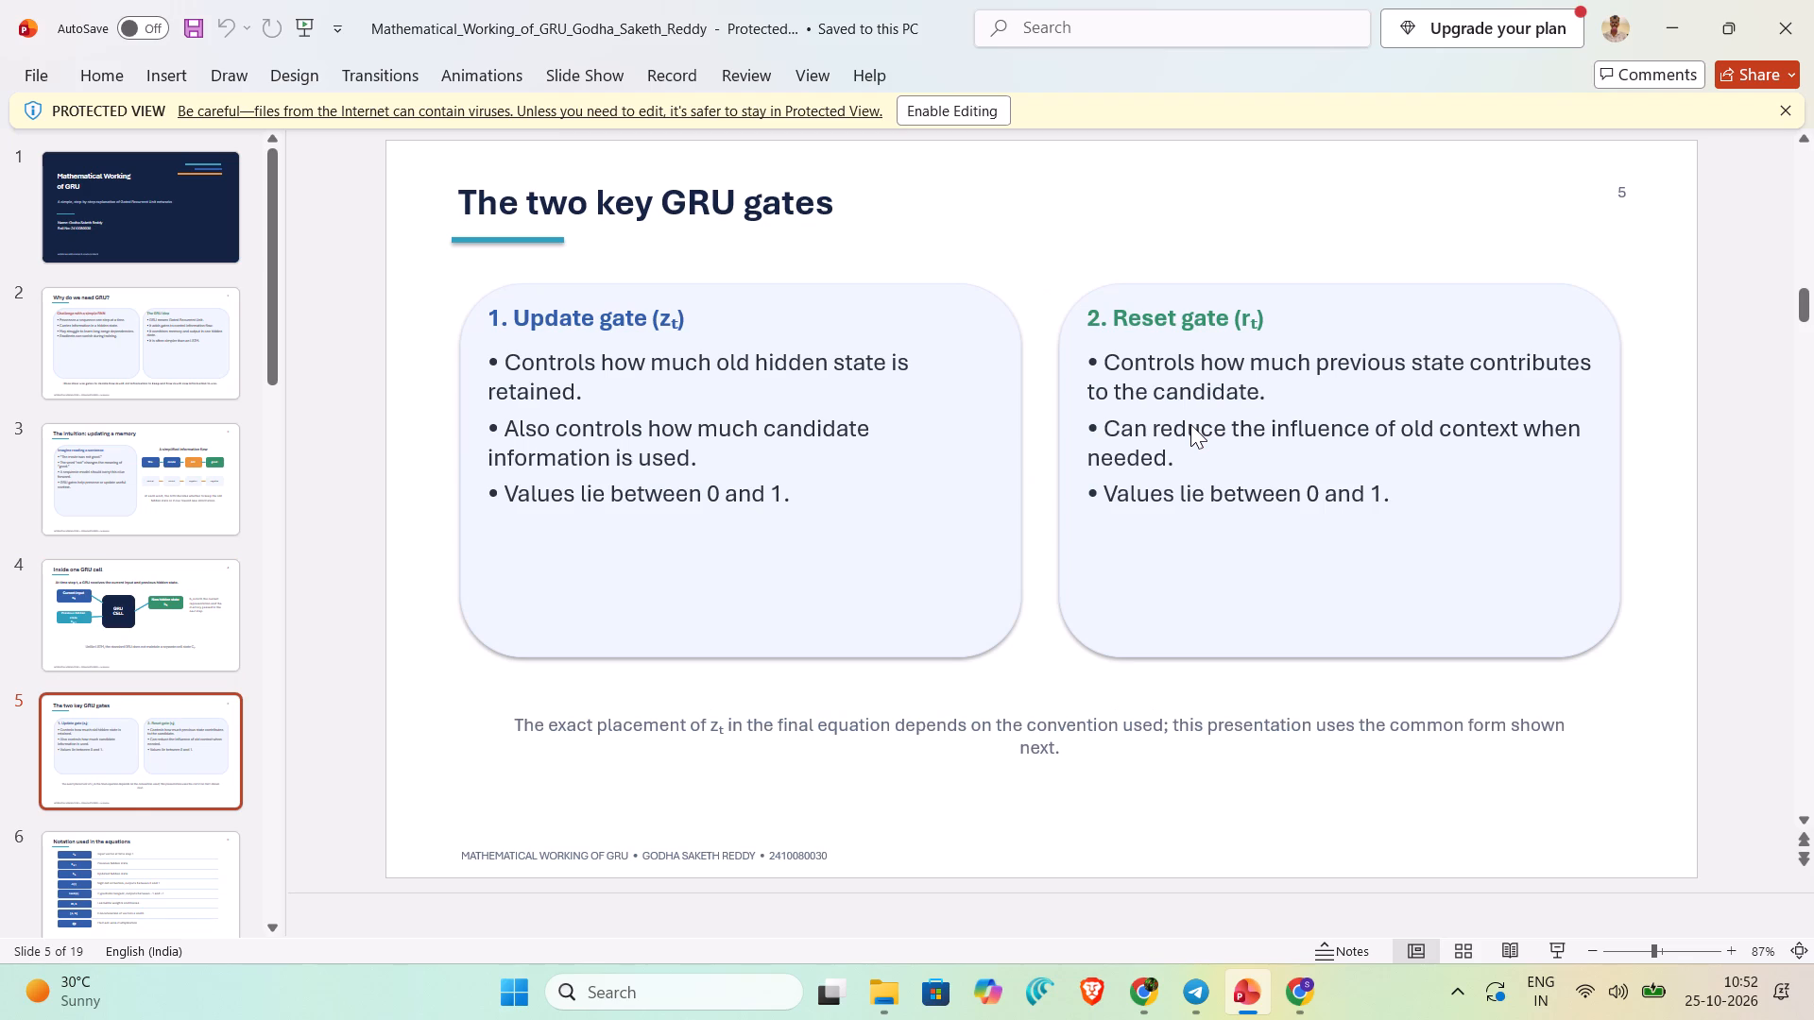
{"action": "key", "text": "Down"}
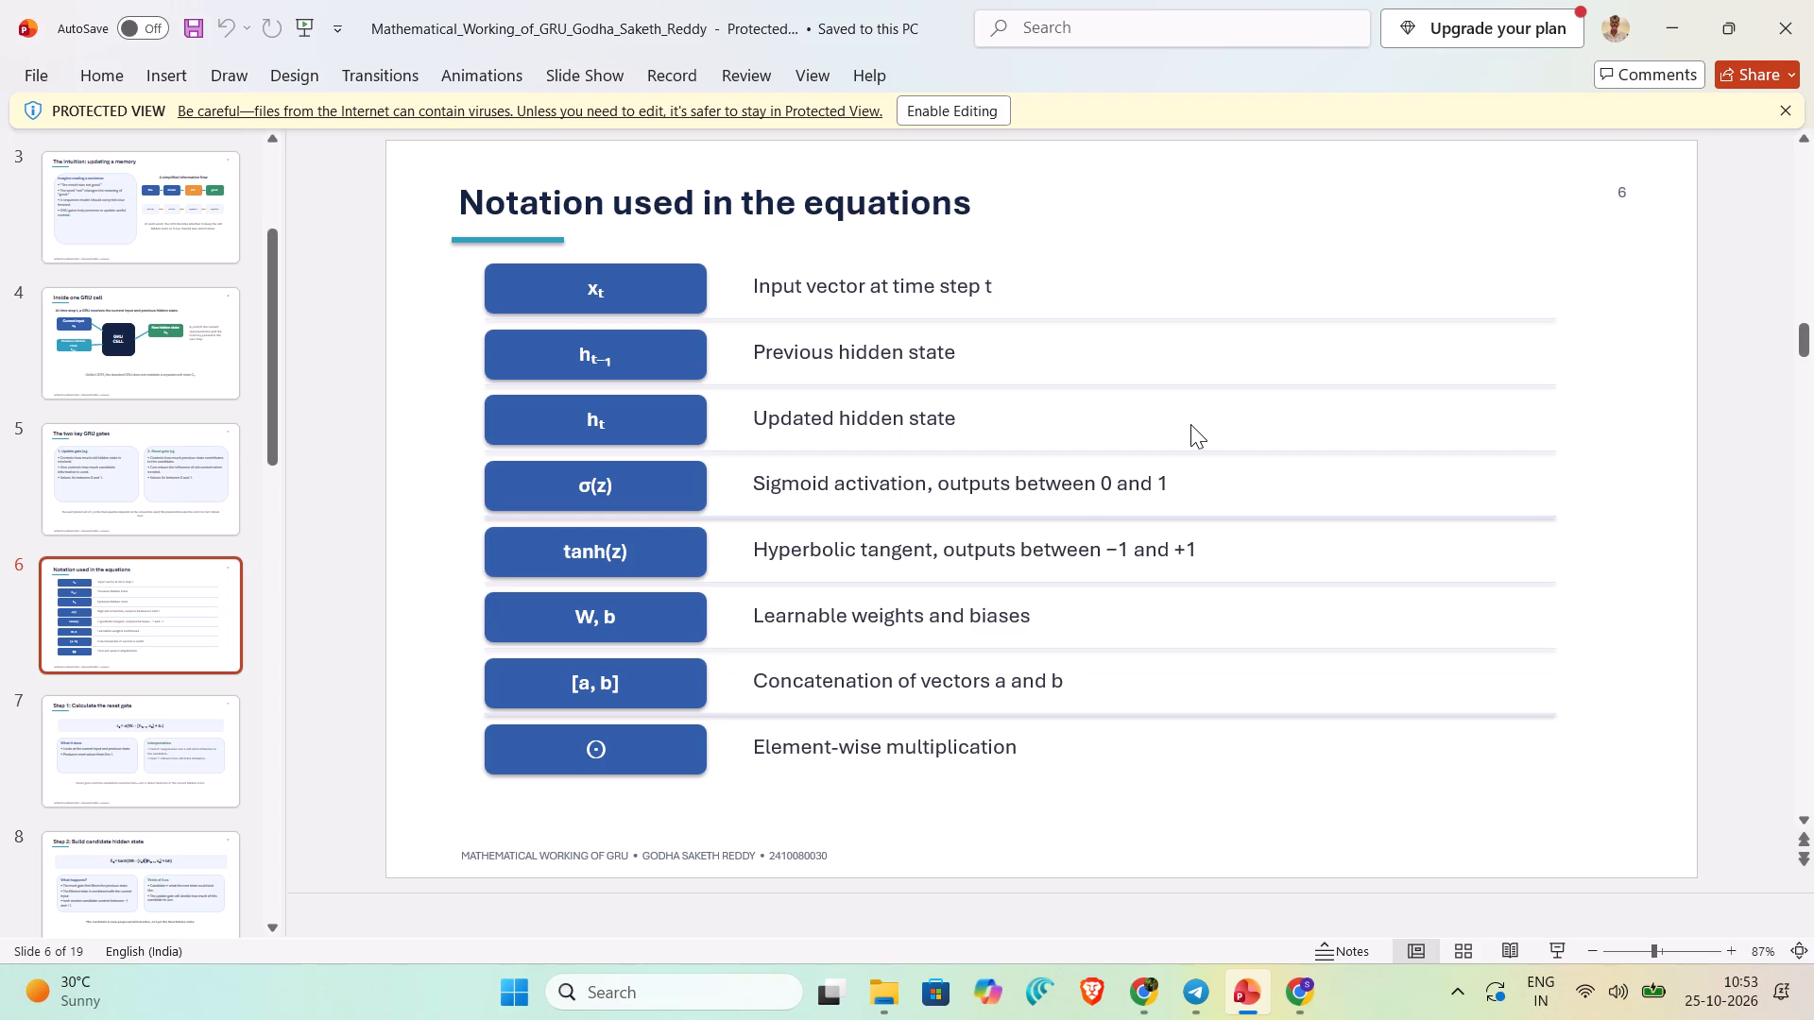
{"action": "key", "text": "Down"}
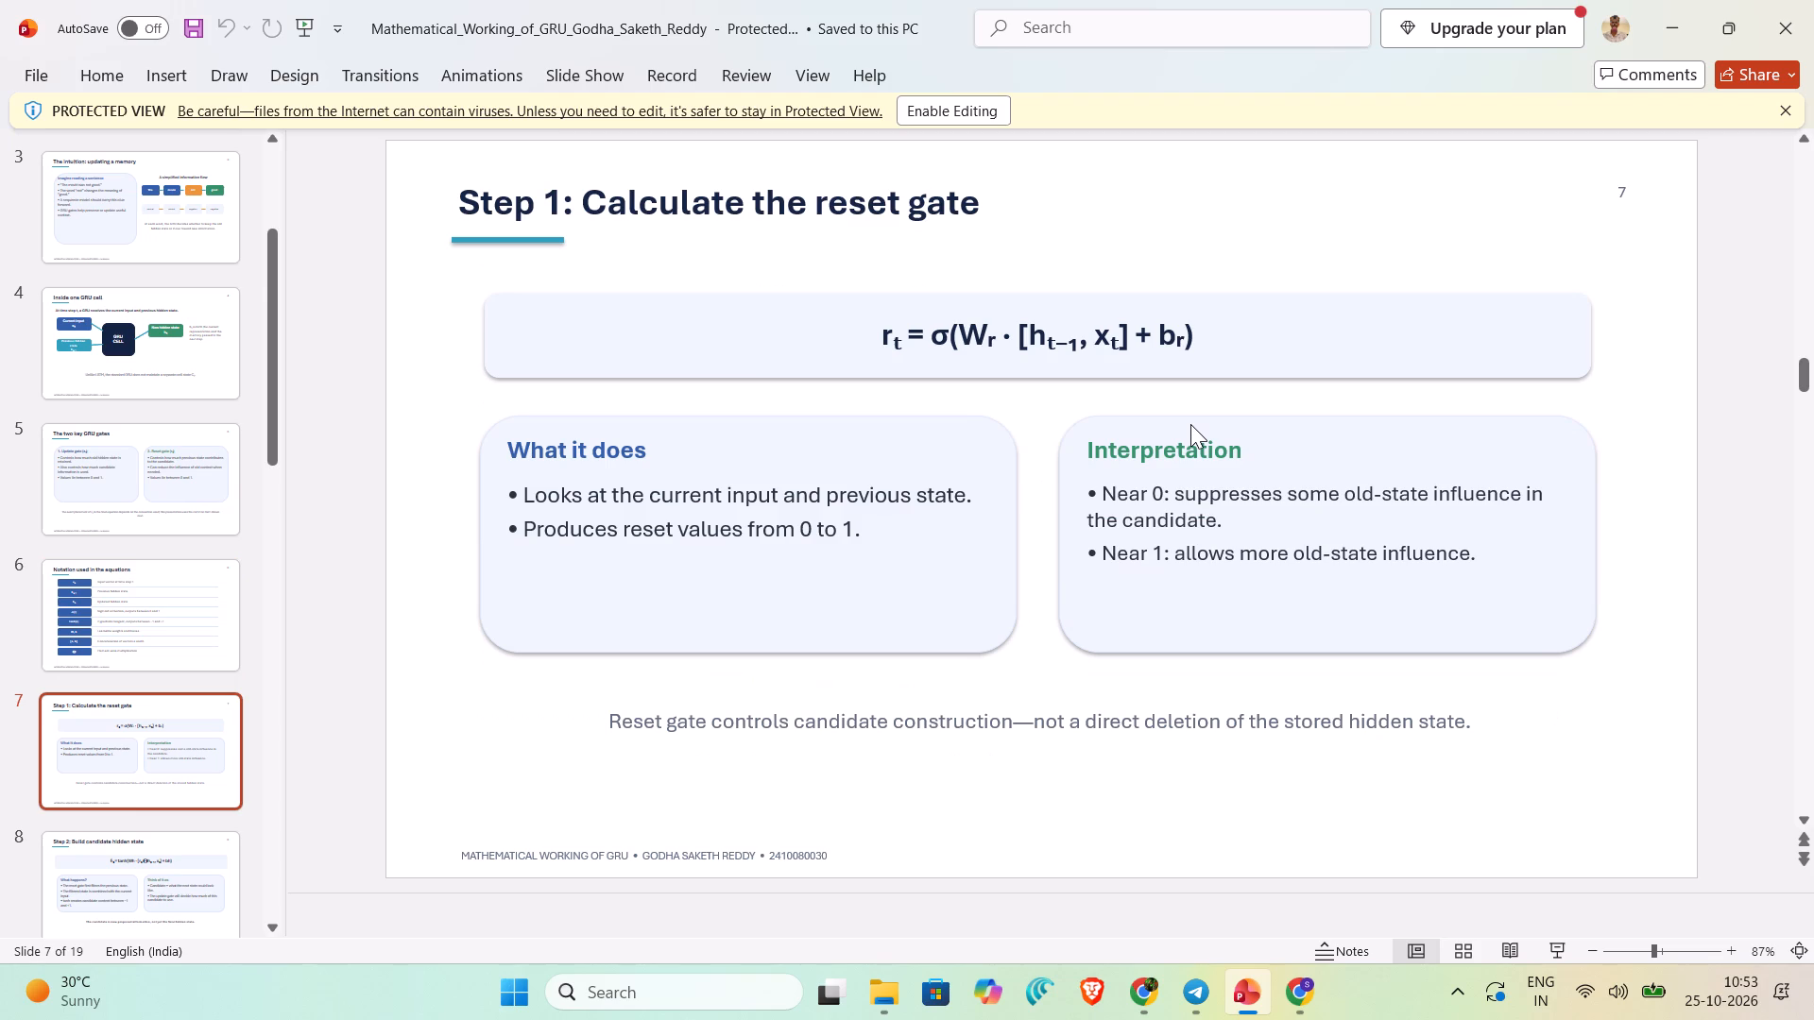
{"action": "key", "text": "Down"}
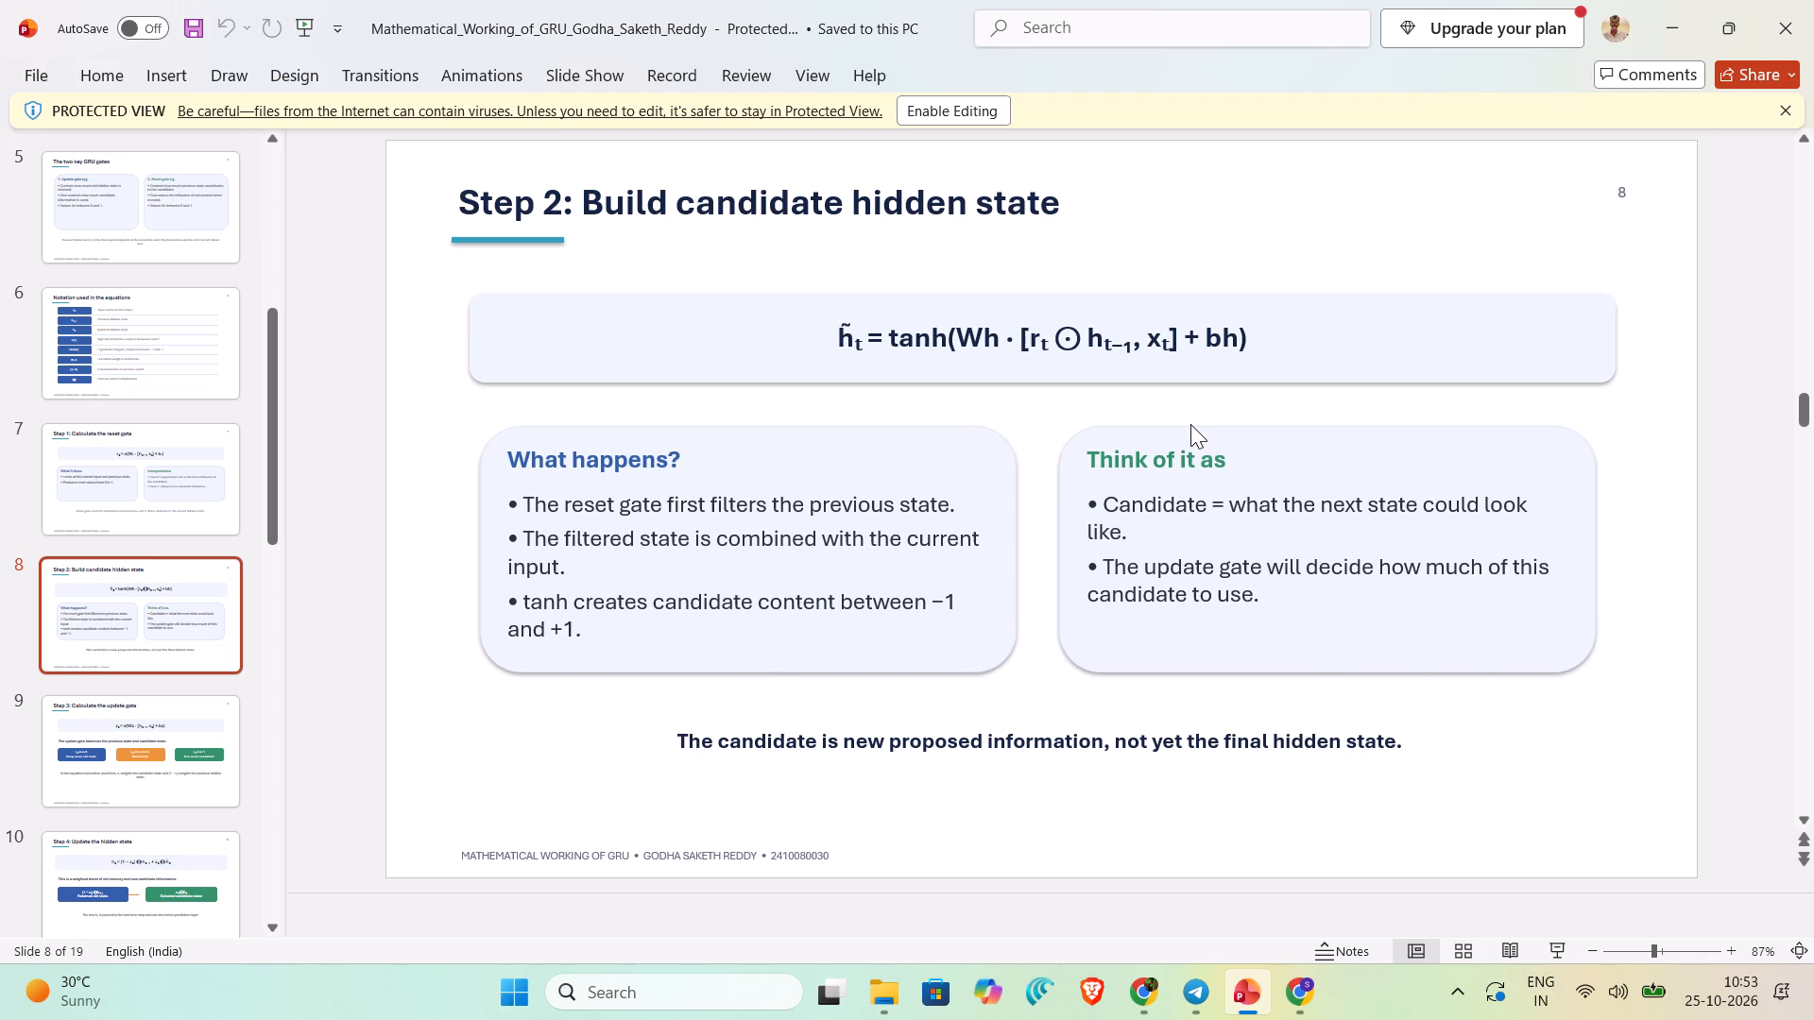
{"action": "key", "text": "Down"}
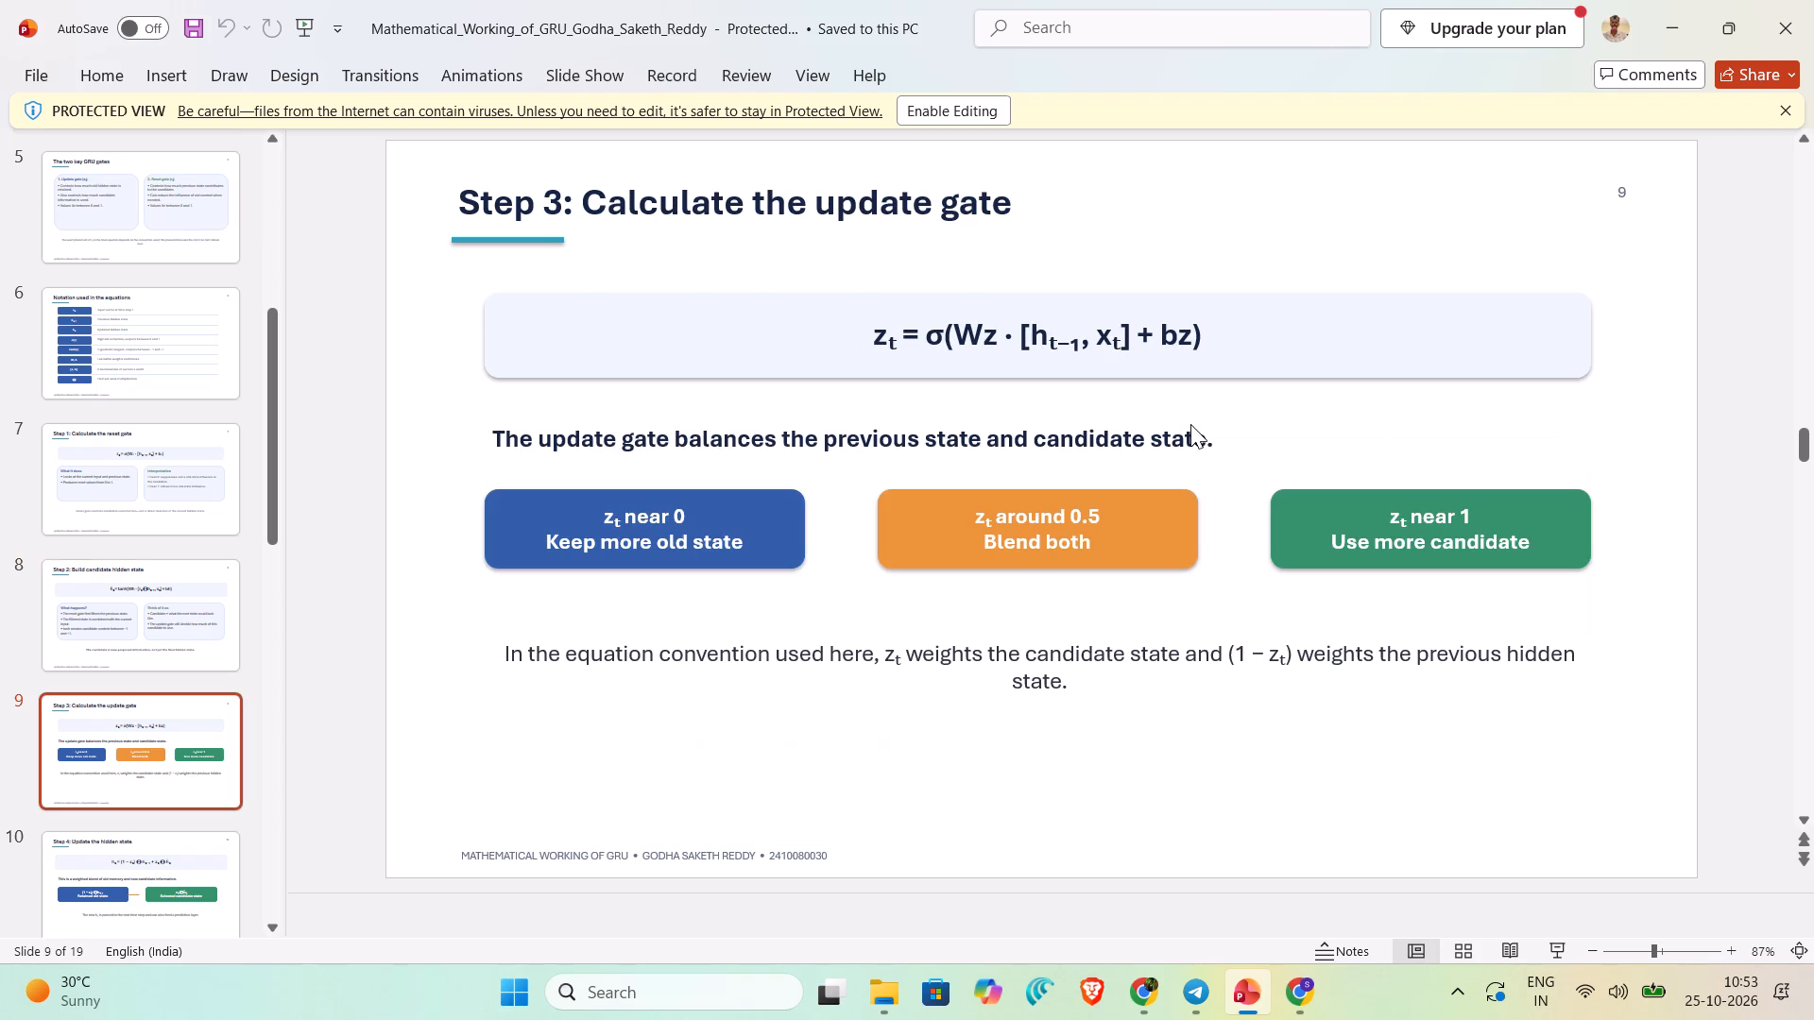